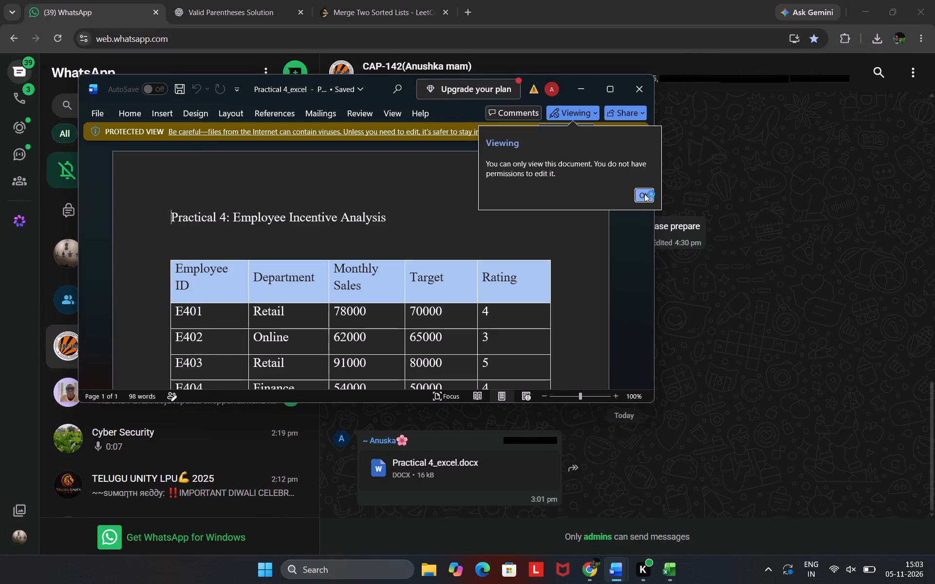
Dismiss the viewing-only notice, maximize the Practical 4_excel document, and copy its entire content, from the title through the four tasks.
click(644, 194)
click(604, 91)
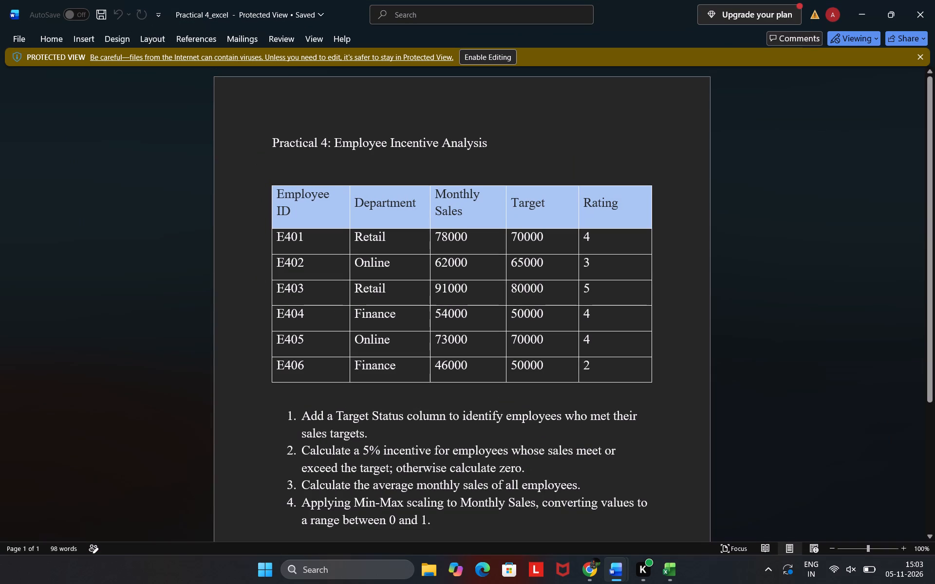
drag(271, 142, 435, 519)
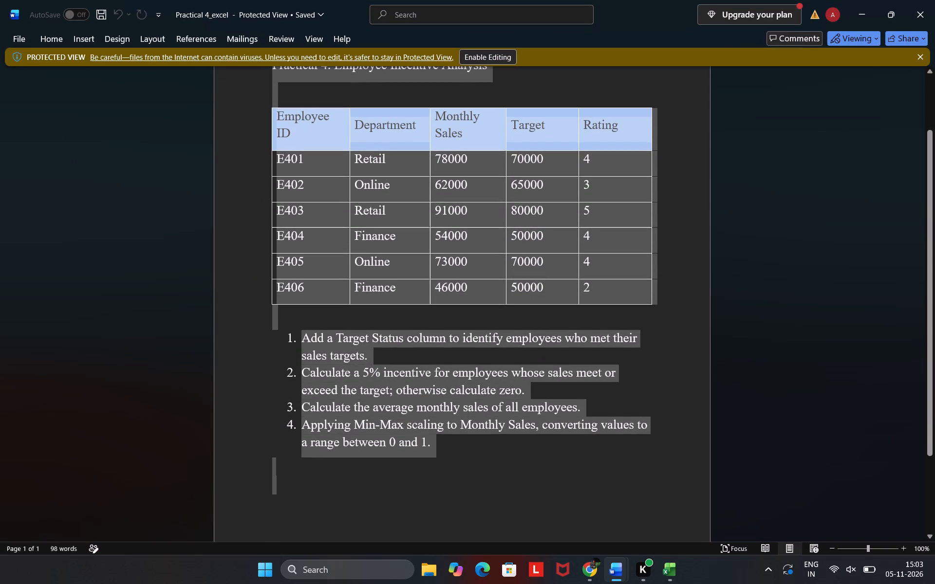
drag(435, 519, 467, 529)
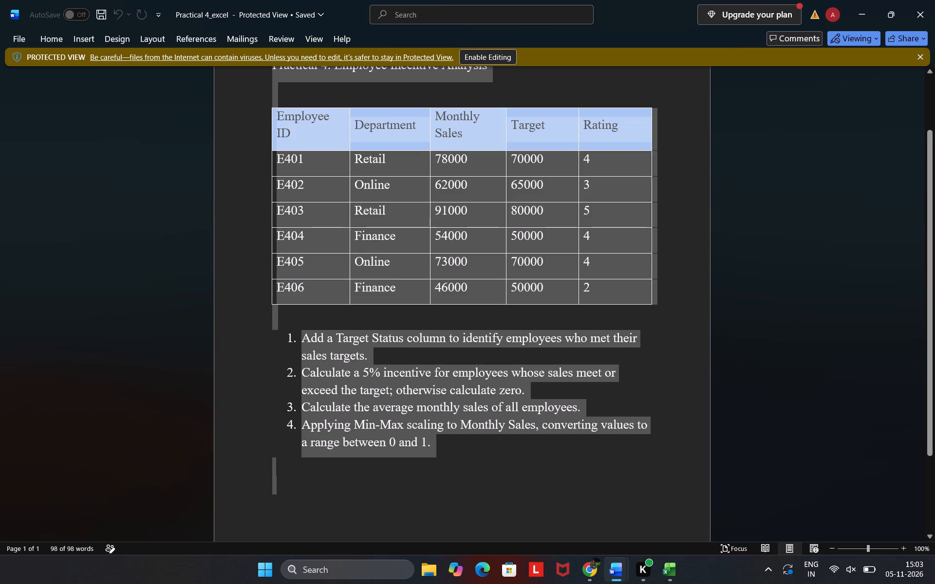
key(ctrl+c)
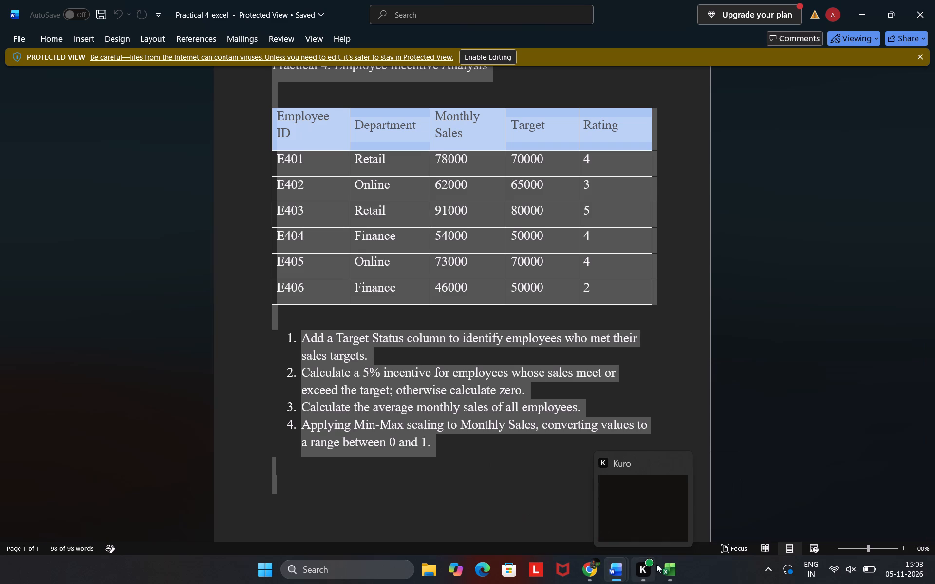
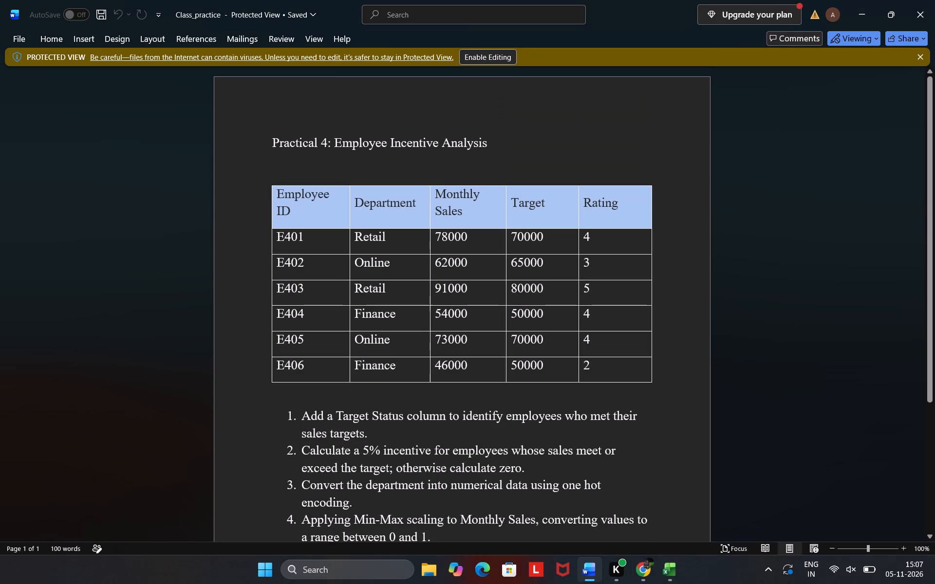
drag(282, 207, 489, 286)
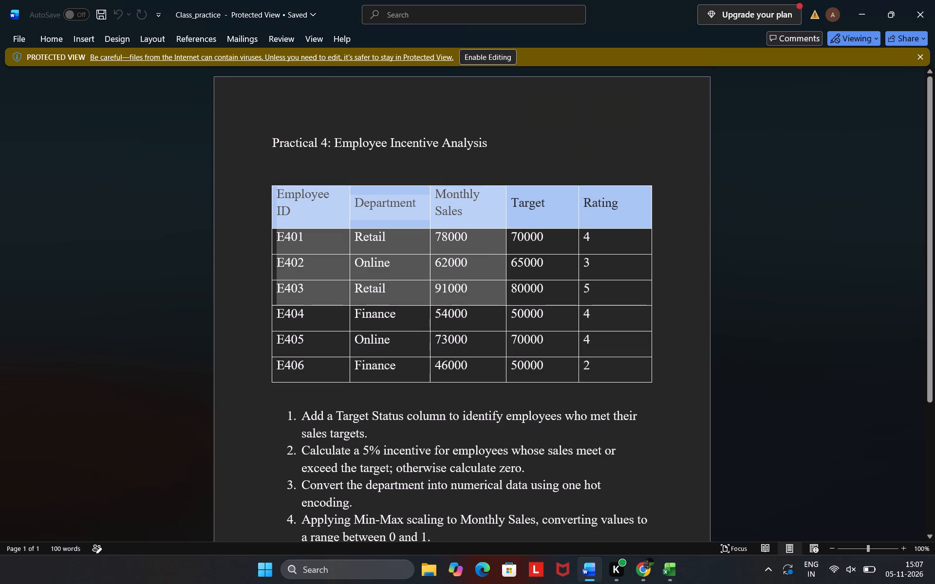
drag(489, 286, 639, 379)
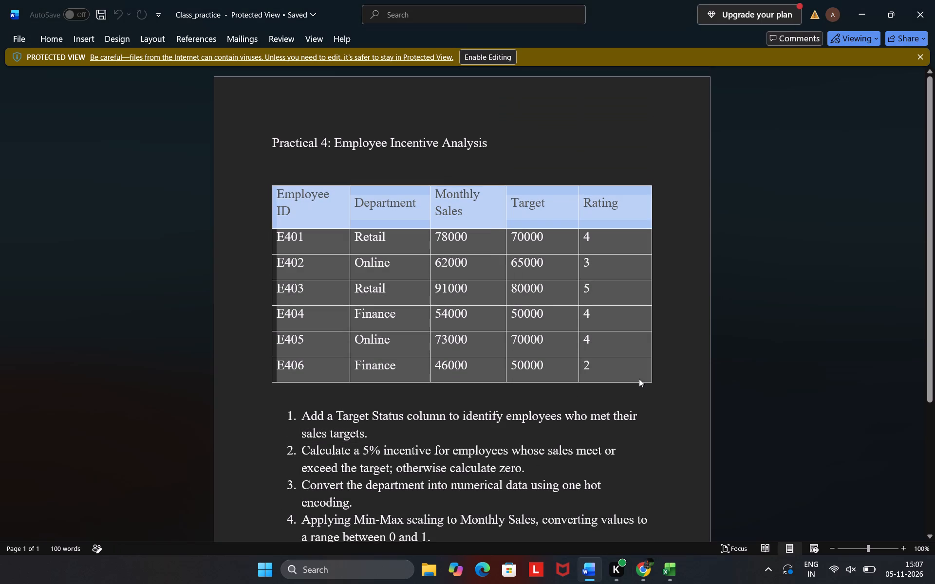
key(ctrl+c)
click(667, 575)
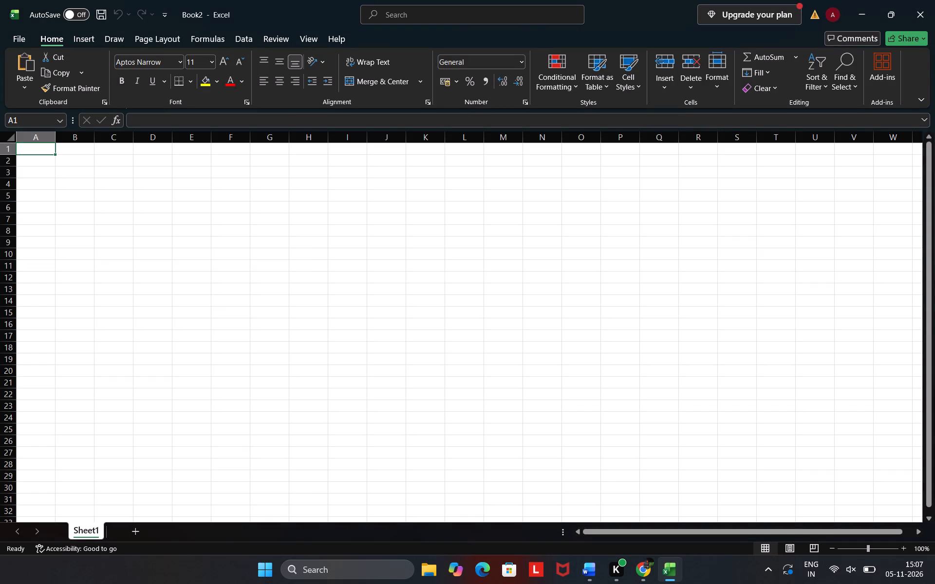
key(ctrl+v)
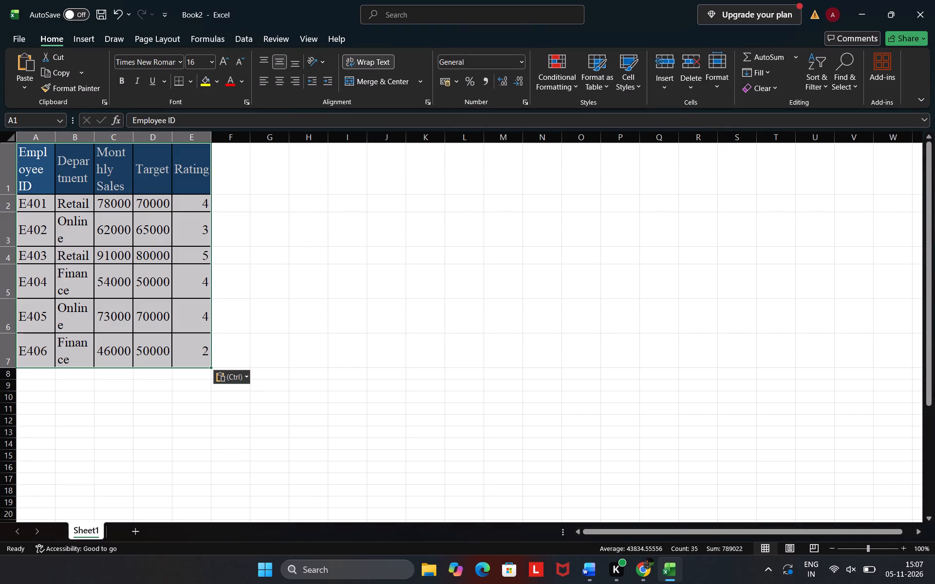
Auto-fill the pasted employee table A1:E7 across to column AA.
drag(209, 365, 284, 386)
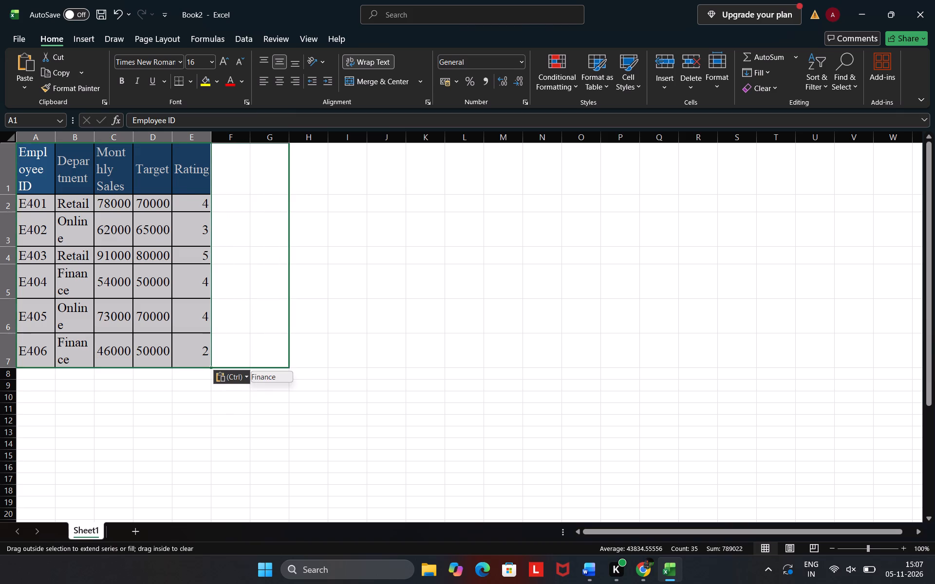
drag(284, 386, 291, 385)
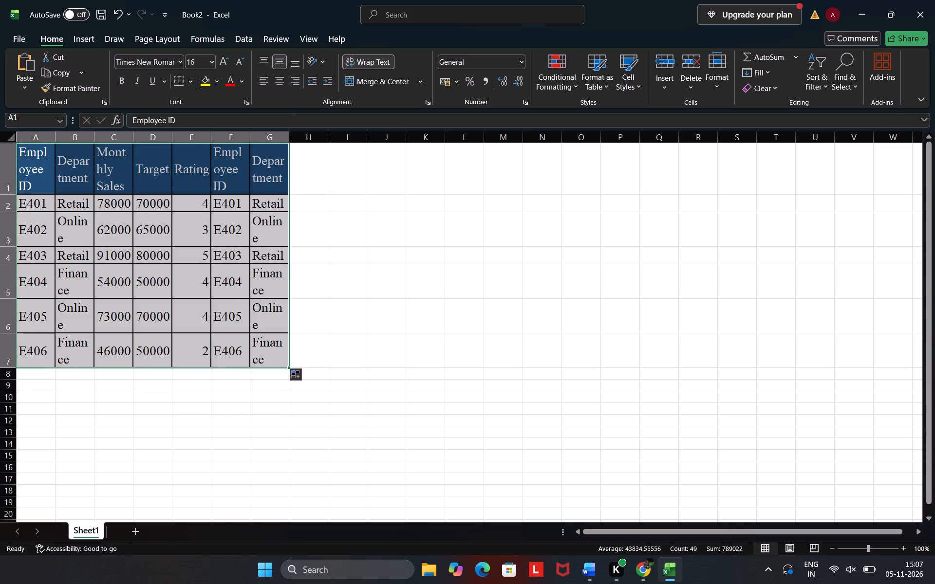
drag(288, 365, 410, 364)
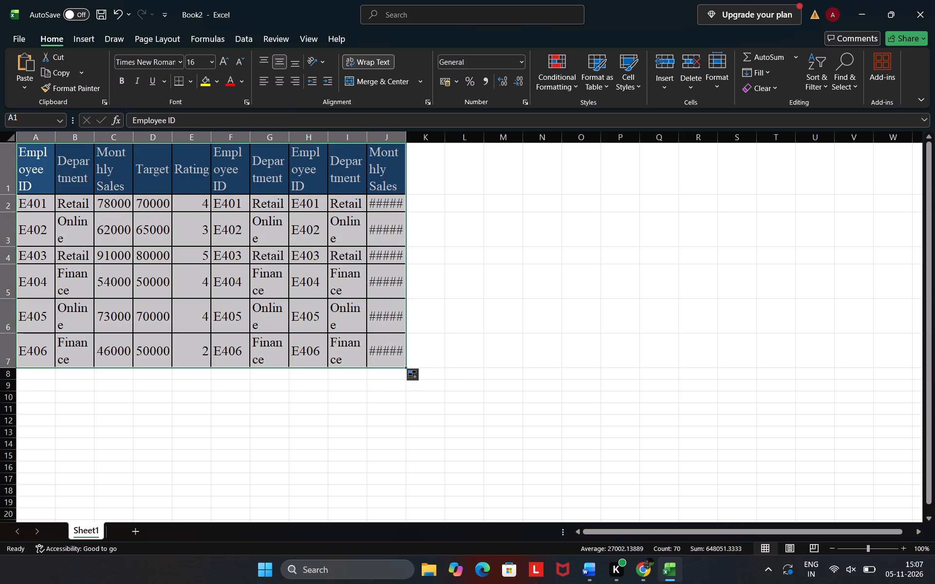
drag(406, 366, 492, 369)
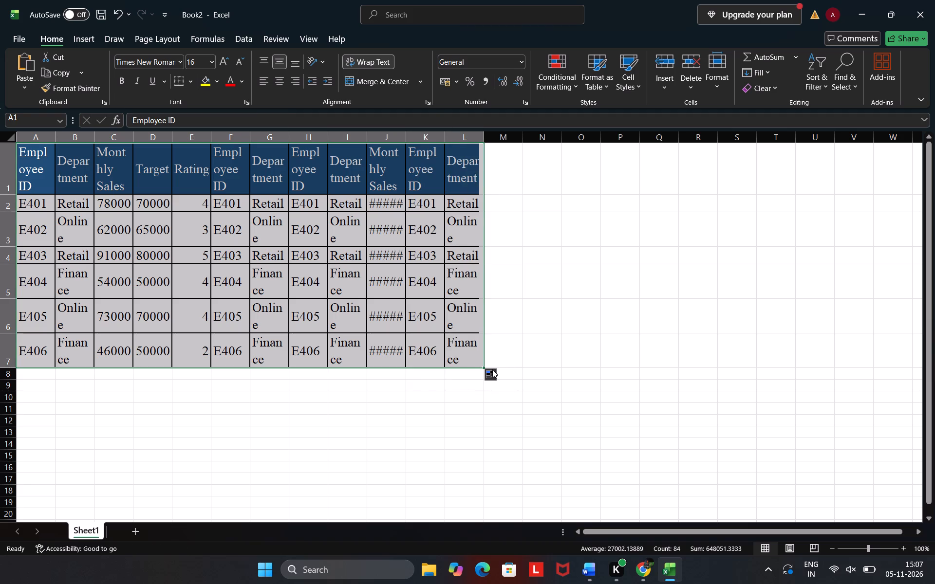
drag(482, 366, 519, 366)
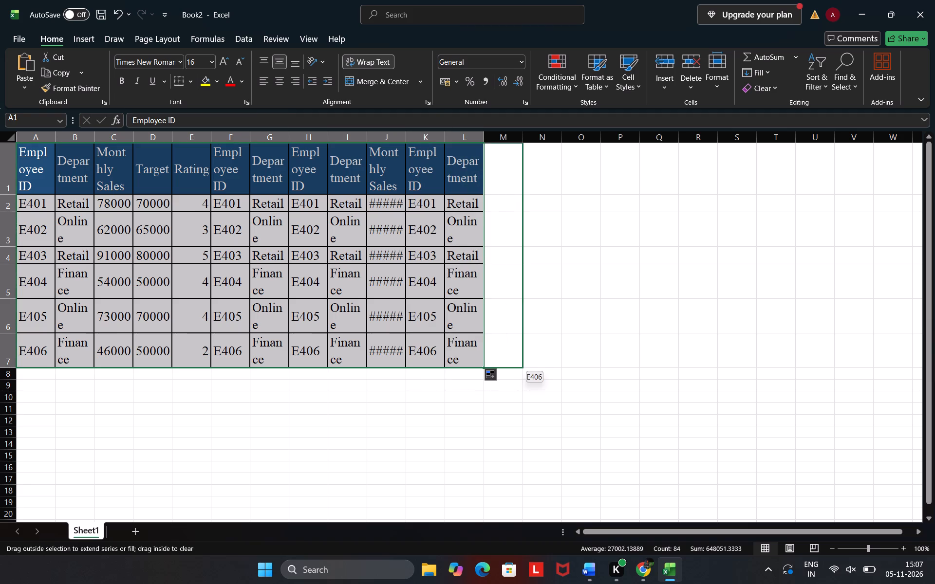
drag(519, 366, 919, 309)
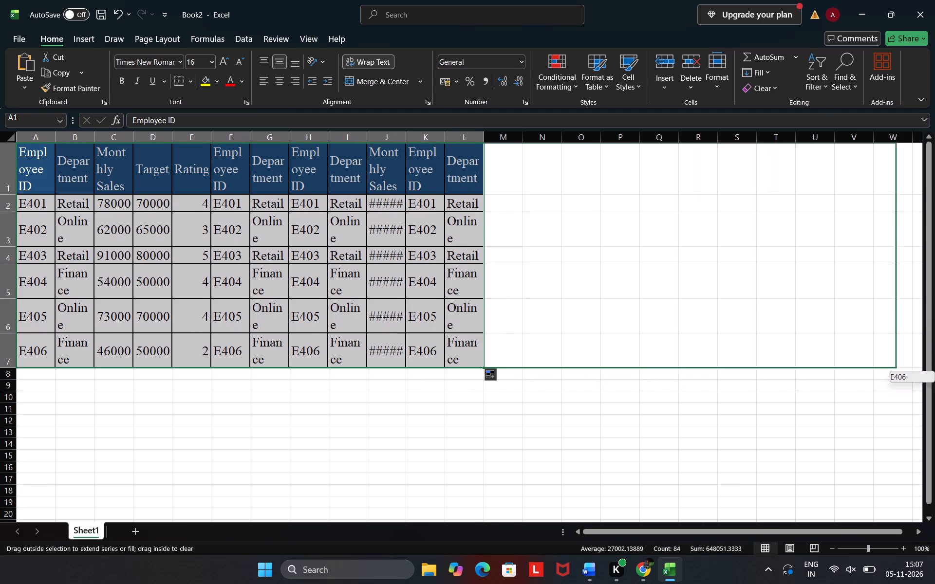
drag(919, 309, 934, 310)
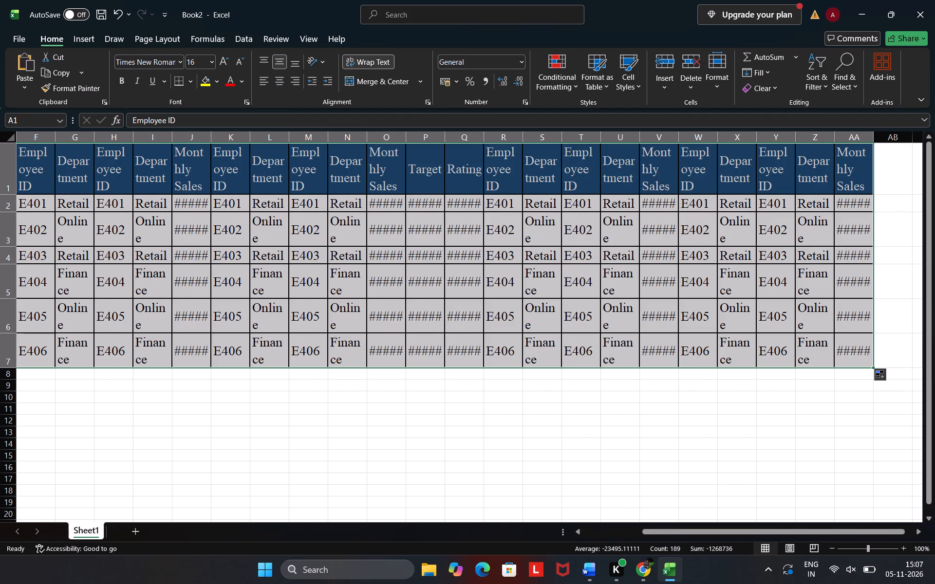
Shrink the filled table range back to column F, clearing the contents of columns G to AA.
drag(873, 367, 263, 343)
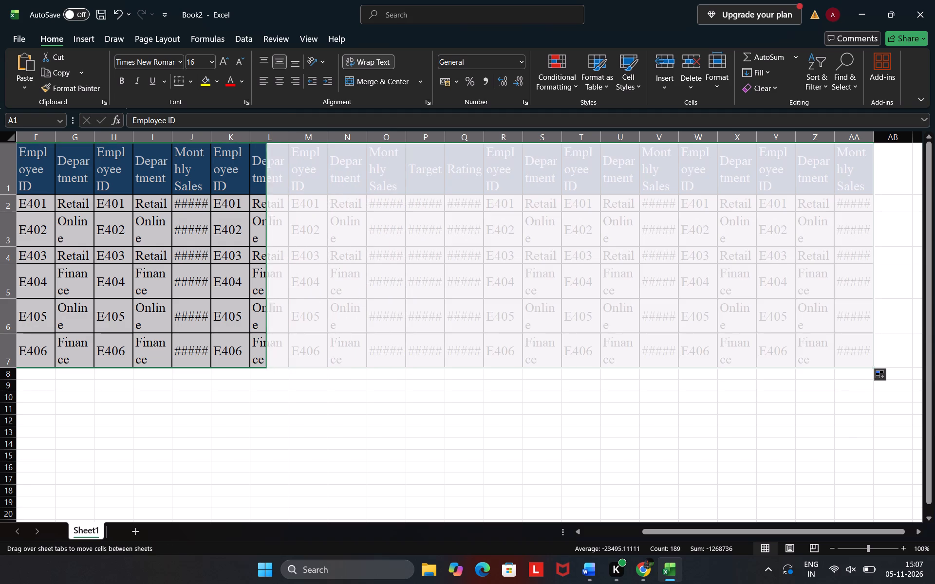
drag(263, 343, 193, 351)
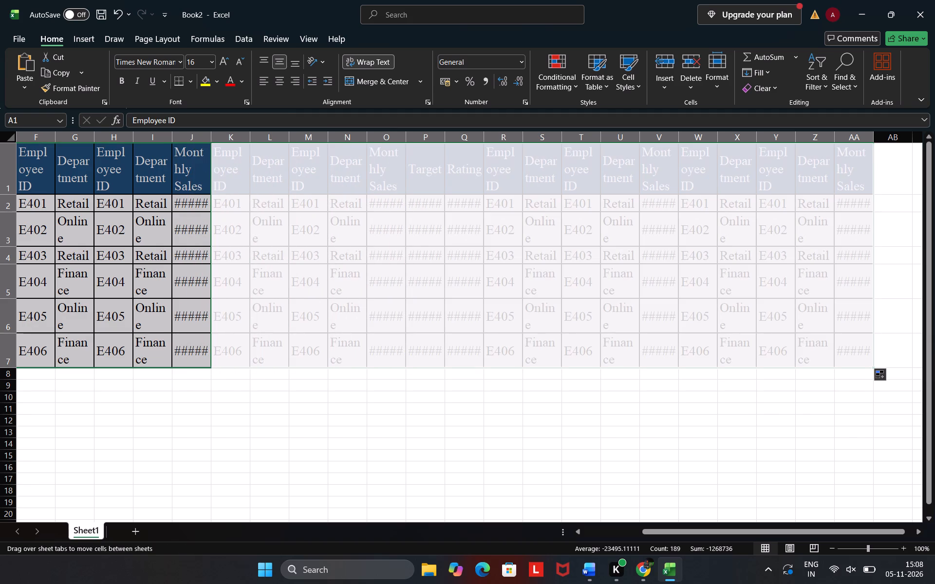
drag(193, 351, 204, 348)
drag(204, 348, 206, 348)
drag(206, 348, 215, 345)
drag(215, 345, 348, 367)
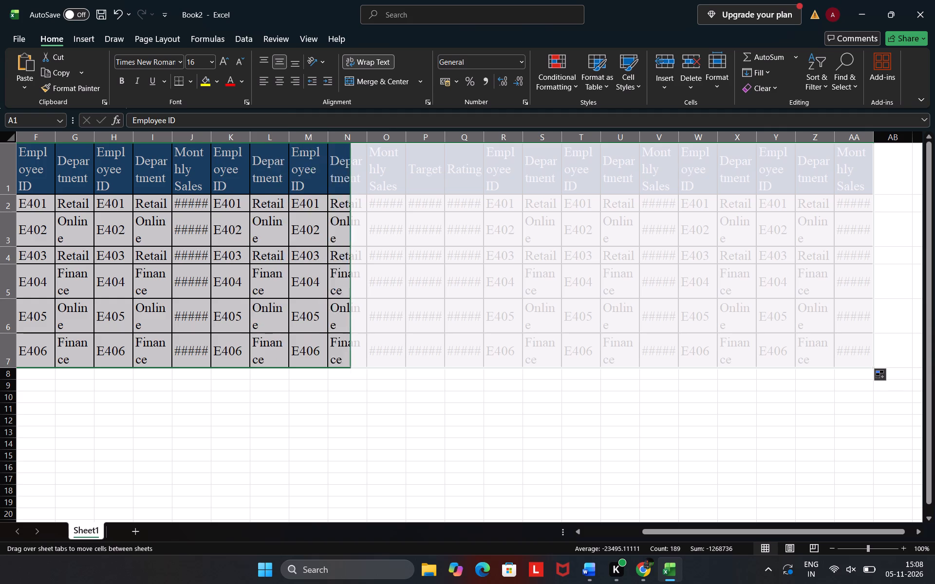
drag(348, 367, 0, 243)
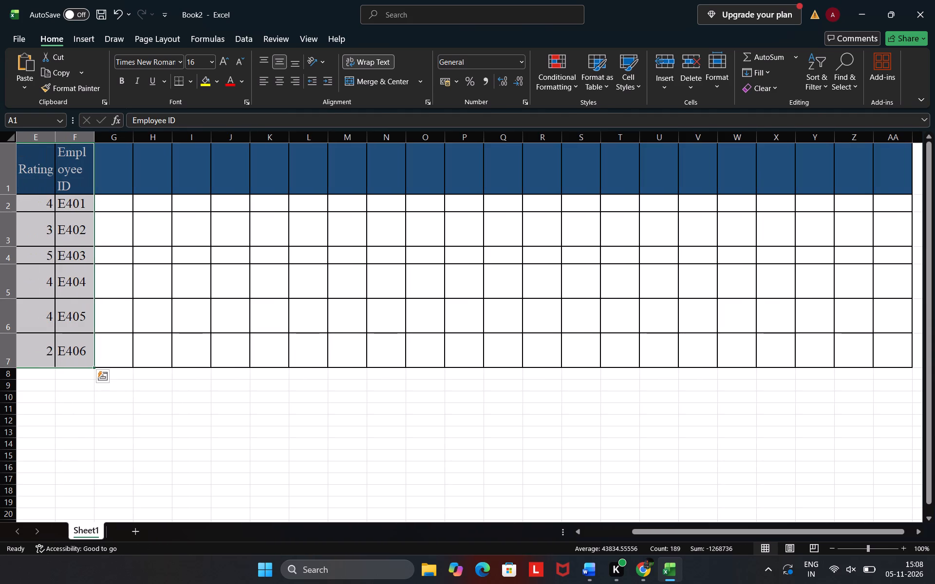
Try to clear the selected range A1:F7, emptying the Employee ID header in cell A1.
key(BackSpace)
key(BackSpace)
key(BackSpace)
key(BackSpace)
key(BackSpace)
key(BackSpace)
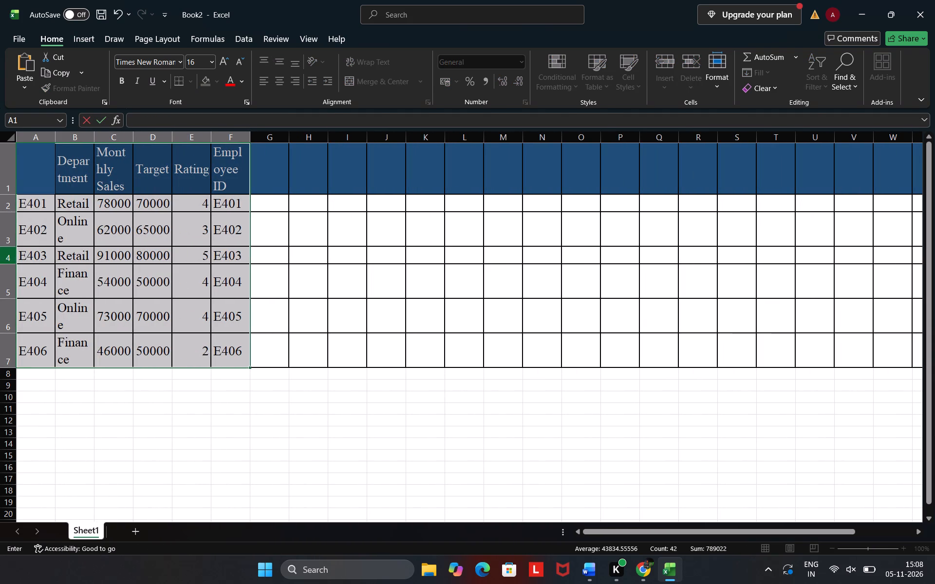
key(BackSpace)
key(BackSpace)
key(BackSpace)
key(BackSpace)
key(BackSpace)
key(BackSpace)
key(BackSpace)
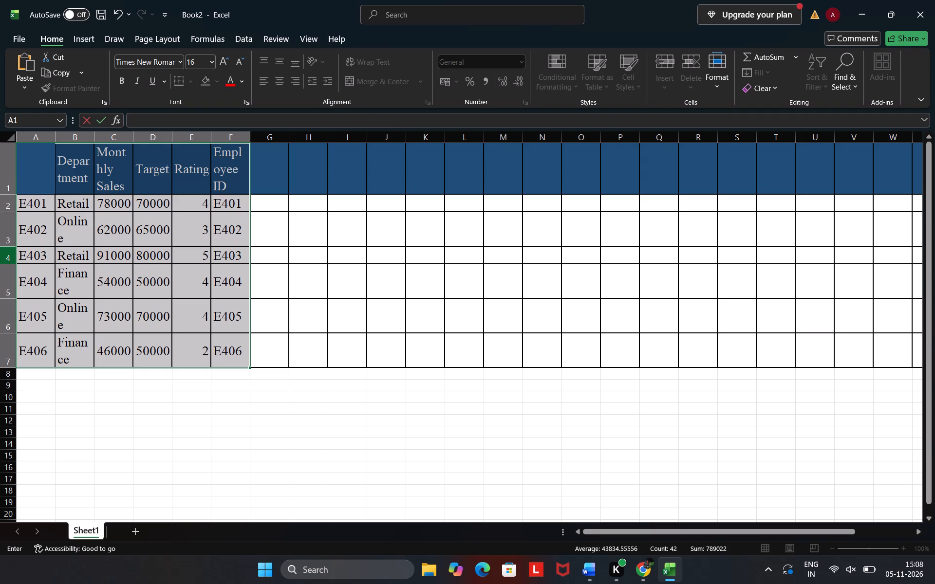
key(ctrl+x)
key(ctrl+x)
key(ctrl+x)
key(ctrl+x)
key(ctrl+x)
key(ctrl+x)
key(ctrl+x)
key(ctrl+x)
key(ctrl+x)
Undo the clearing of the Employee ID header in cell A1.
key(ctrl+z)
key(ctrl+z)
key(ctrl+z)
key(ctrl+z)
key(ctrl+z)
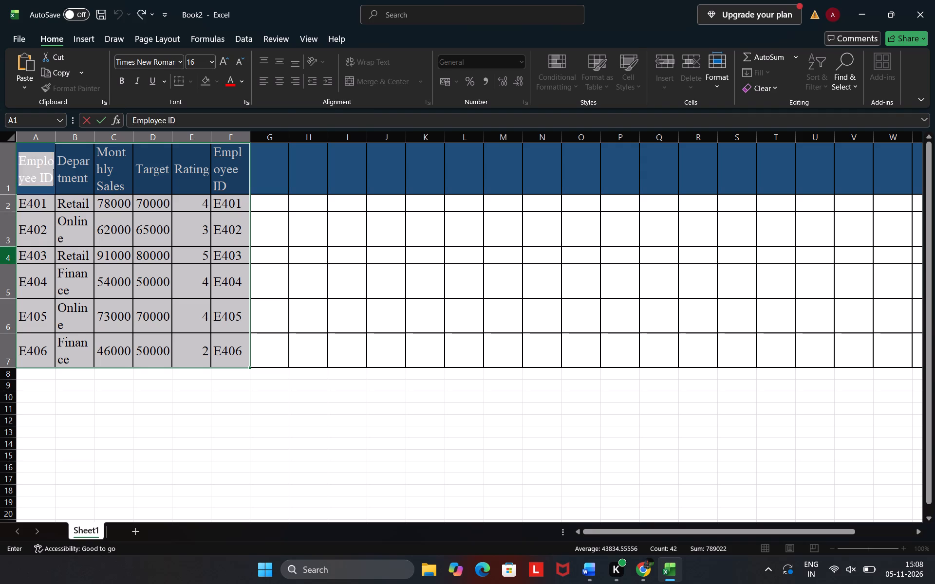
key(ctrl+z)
Cut the Employee ID header text out of cell A1 and finish editing the cell.
key(ctrl+x)
key(ctrl+c)
key(ctrl+x)
key(ctrl+x)
key(ctrl+x)
key(ctrl+x)
ctrl+click(14, 247)
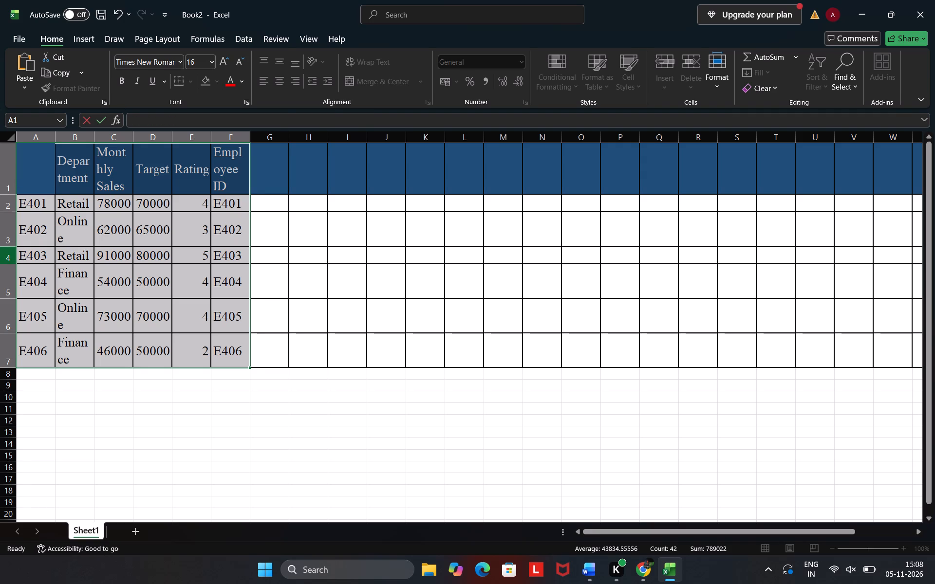
Close the Book2 workbook without saving its changes.
key(ctrl+x)
ctrl+click(14, 247)
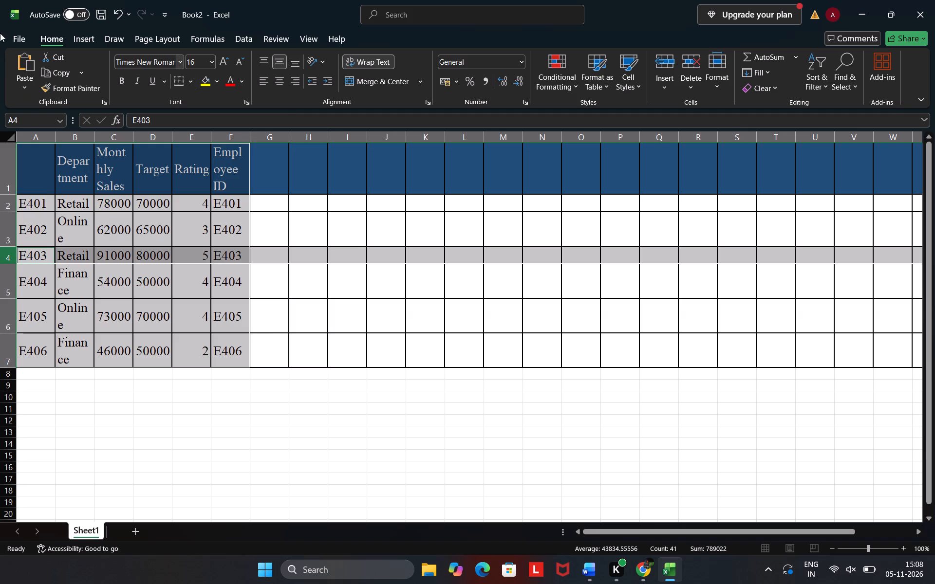
click(934, 0)
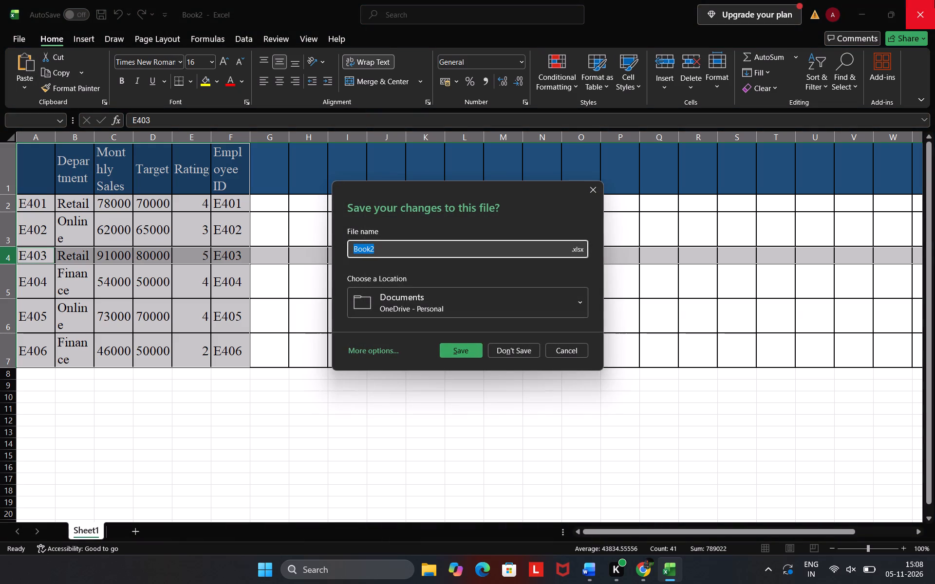
click(520, 350)
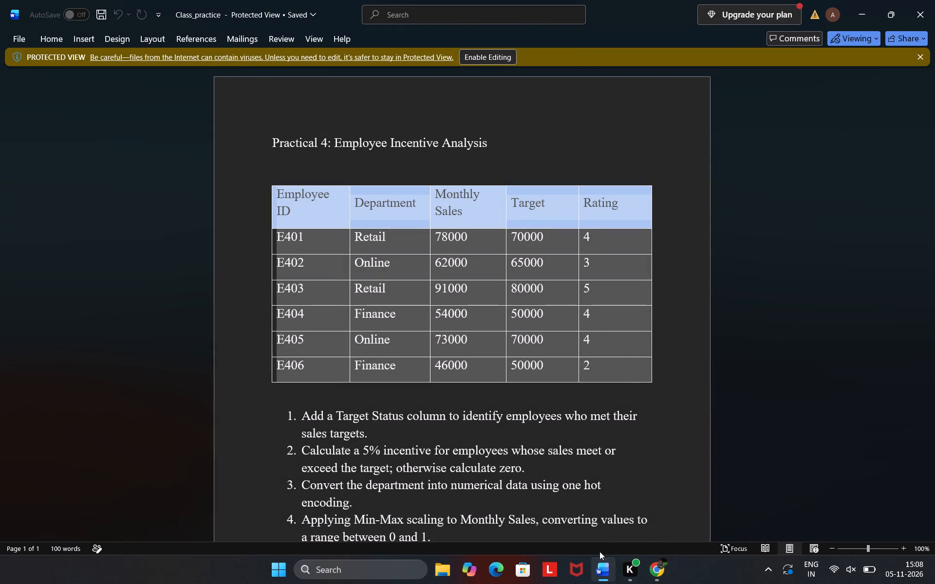
Launch Excel again and create a new blank workbook.
click(346, 566)
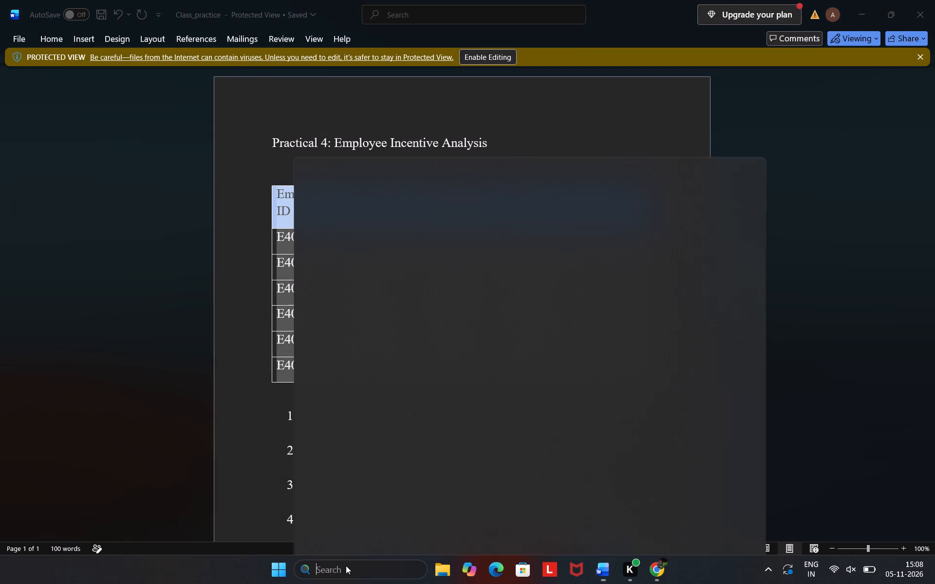
text(excwq)
key(BackSpace)
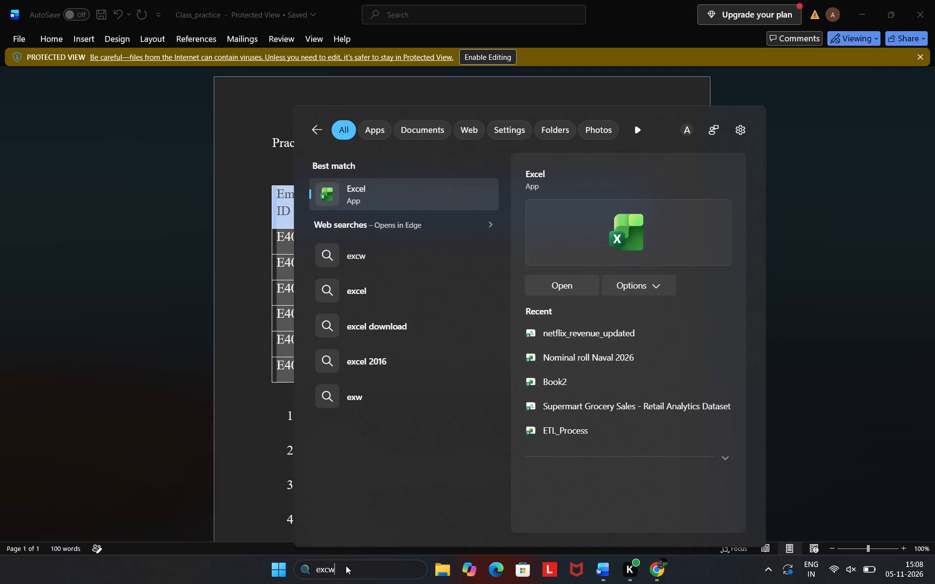
click(545, 285)
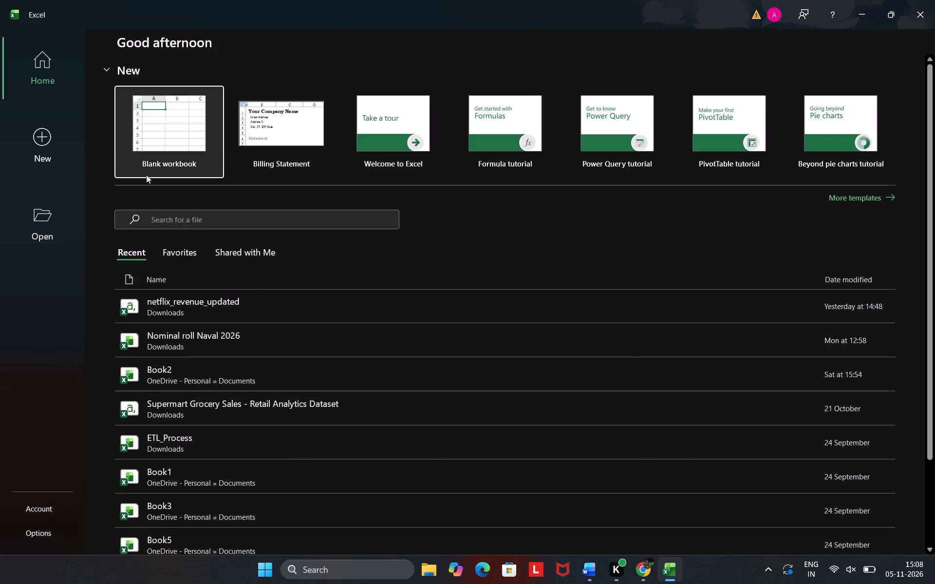
click(161, 124)
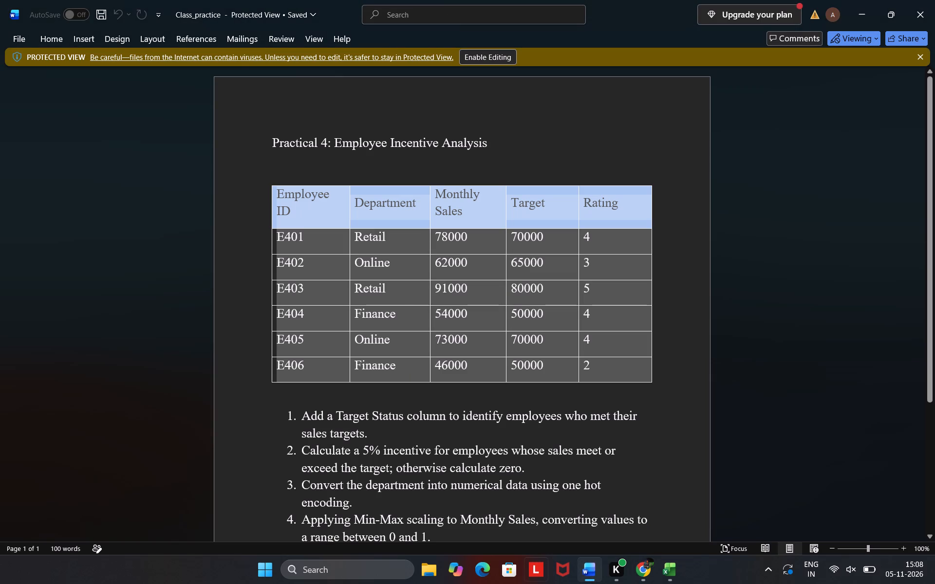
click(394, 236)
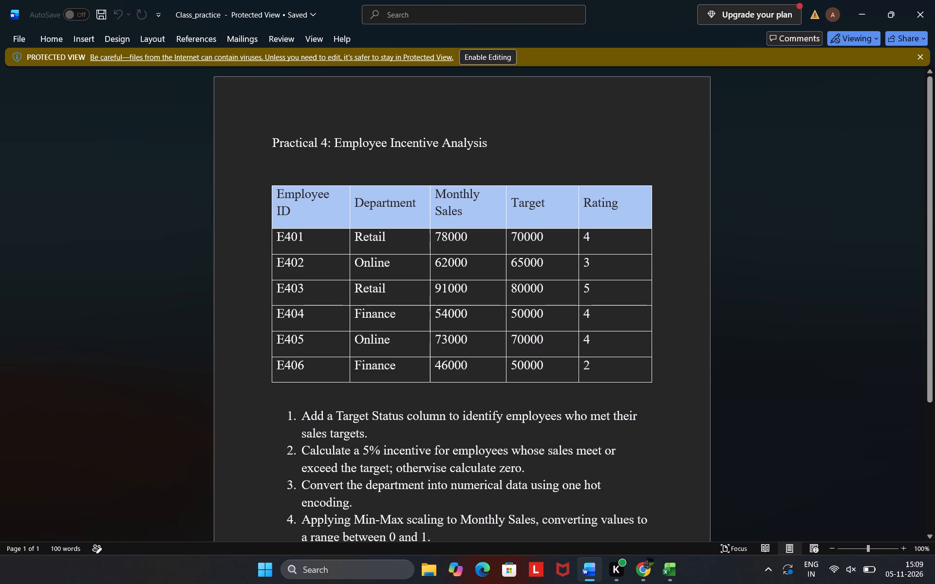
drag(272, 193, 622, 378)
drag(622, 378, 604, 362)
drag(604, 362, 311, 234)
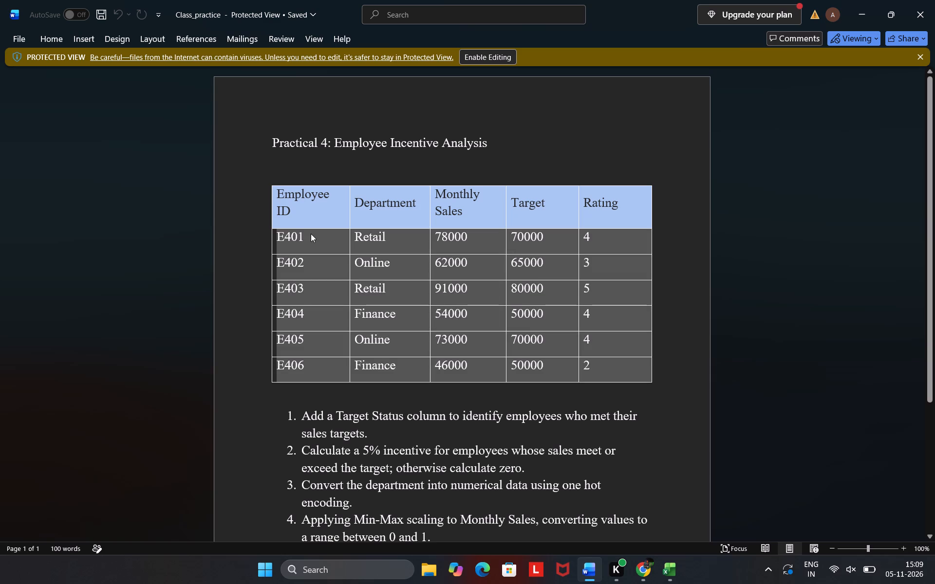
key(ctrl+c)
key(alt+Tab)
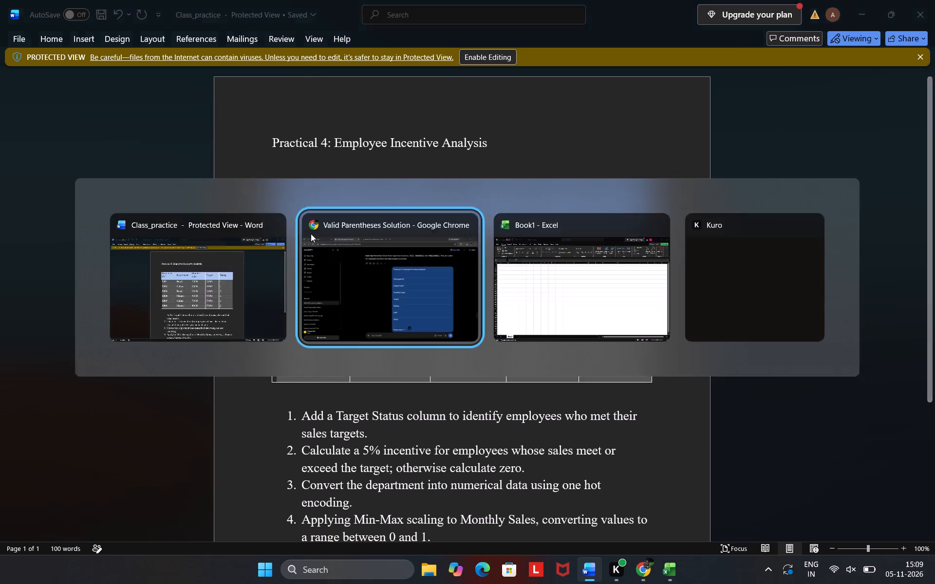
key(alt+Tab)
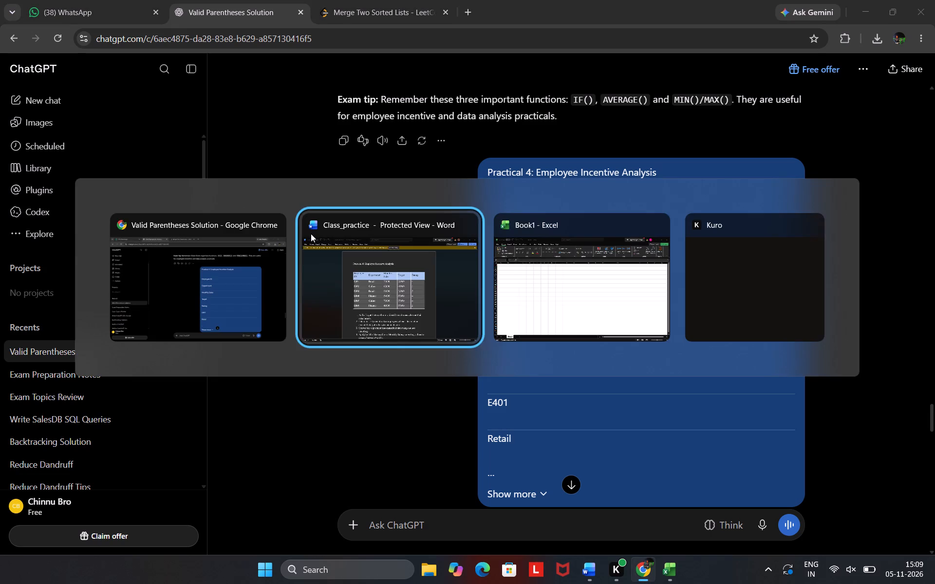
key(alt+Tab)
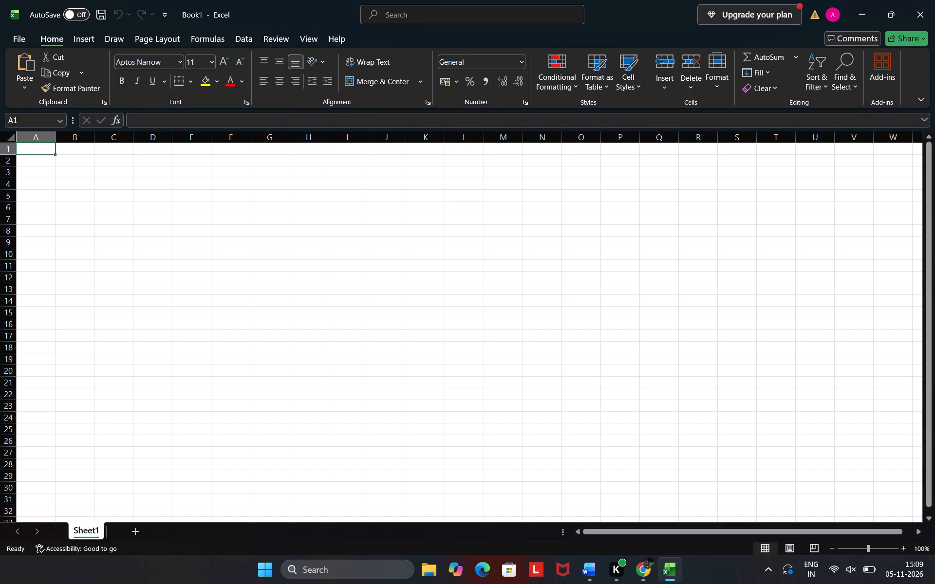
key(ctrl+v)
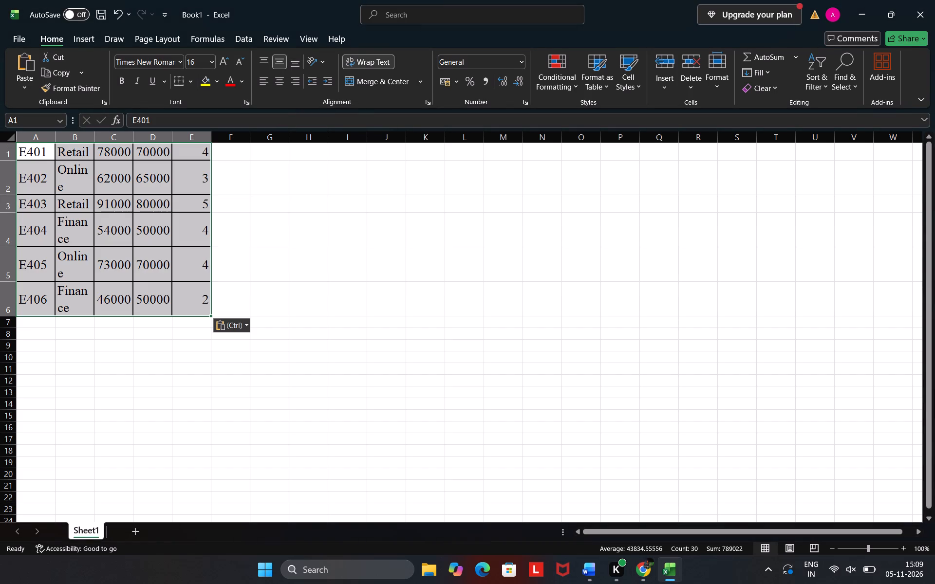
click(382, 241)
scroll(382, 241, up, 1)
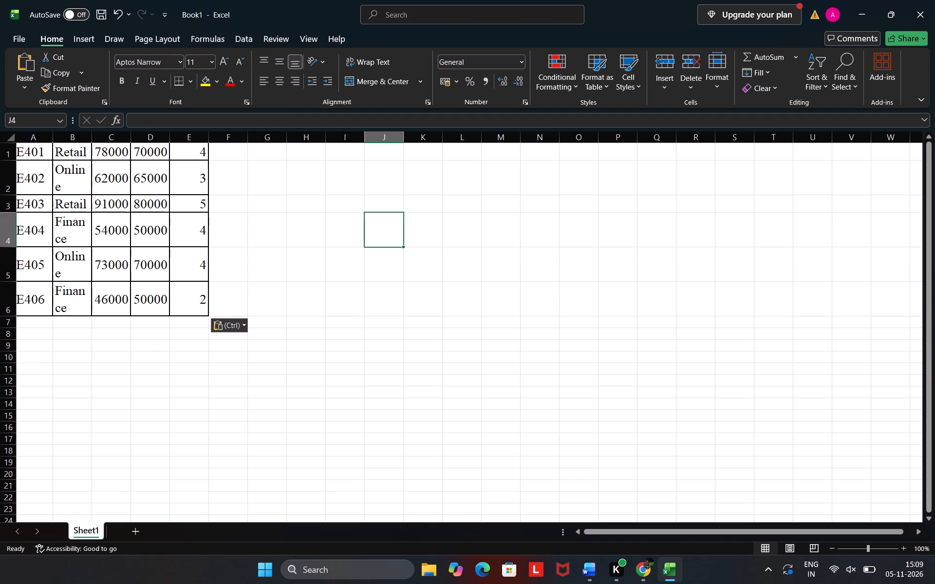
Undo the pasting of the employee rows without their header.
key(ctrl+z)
Copy the full employee table, including its header row, from Class_practice in Word and paste it at cell A1 of Book1.
key(alt+Tab)
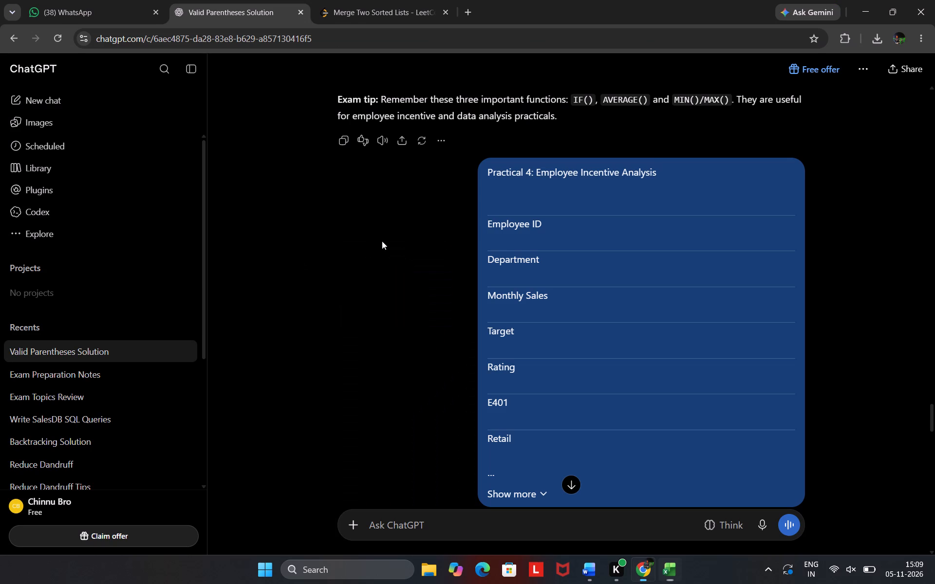
key(alt+Tab)
key(alt+Tab)
key(alt+Tab)
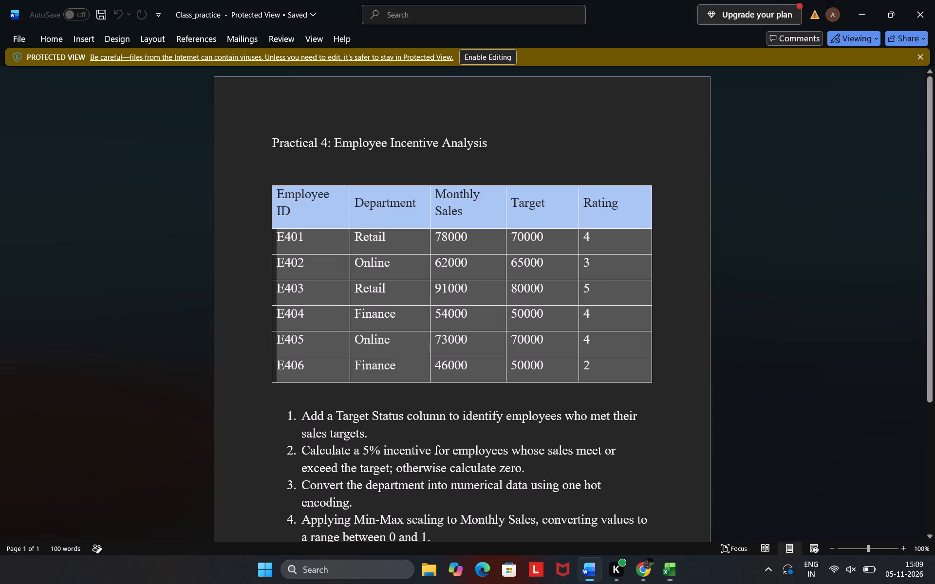
click(261, 195)
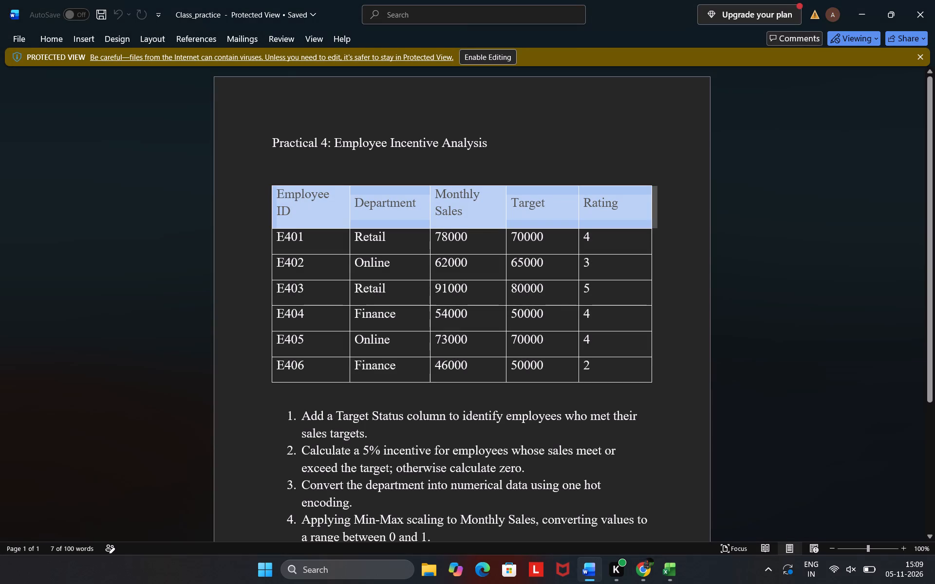
drag(275, 191, 609, 357)
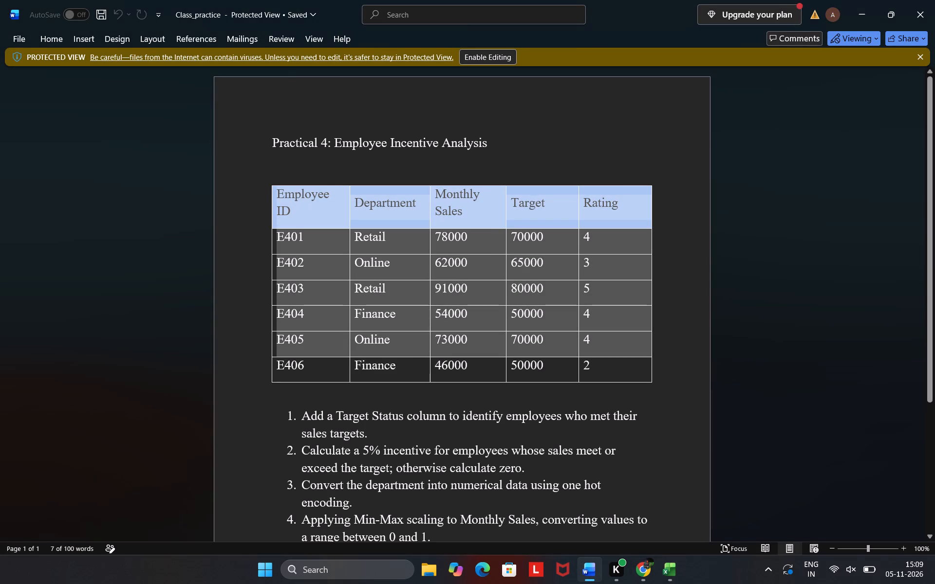
drag(609, 357, 611, 370)
key(ctrl+c)
key(alt+Tab)
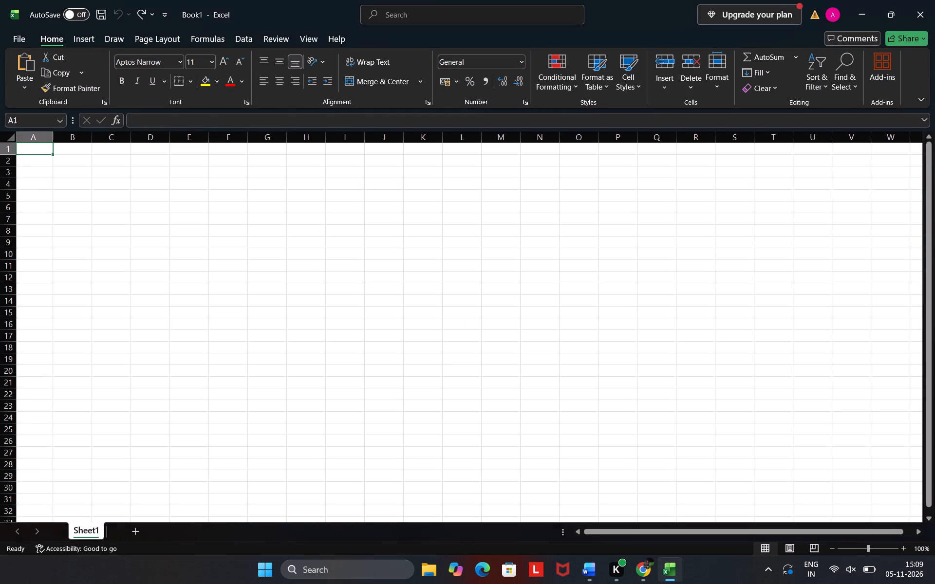
key(ctrl+v)
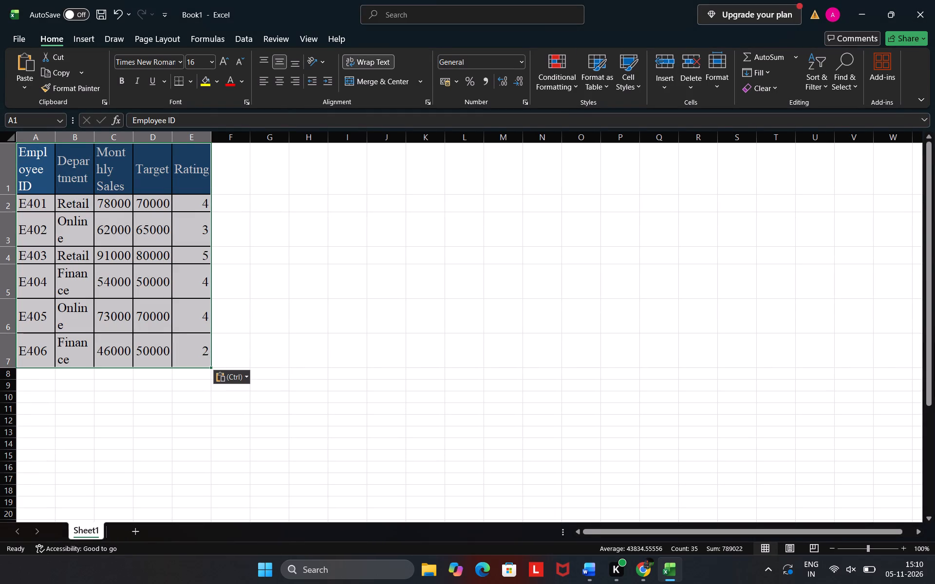
Reduce the height of header row 1 in the pasted table.
drag(11, 194, 11, 168)
Widen columns A to E of the employee table, fitting the Employee ID and Department text on single lines.
drag(56, 140, 117, 131)
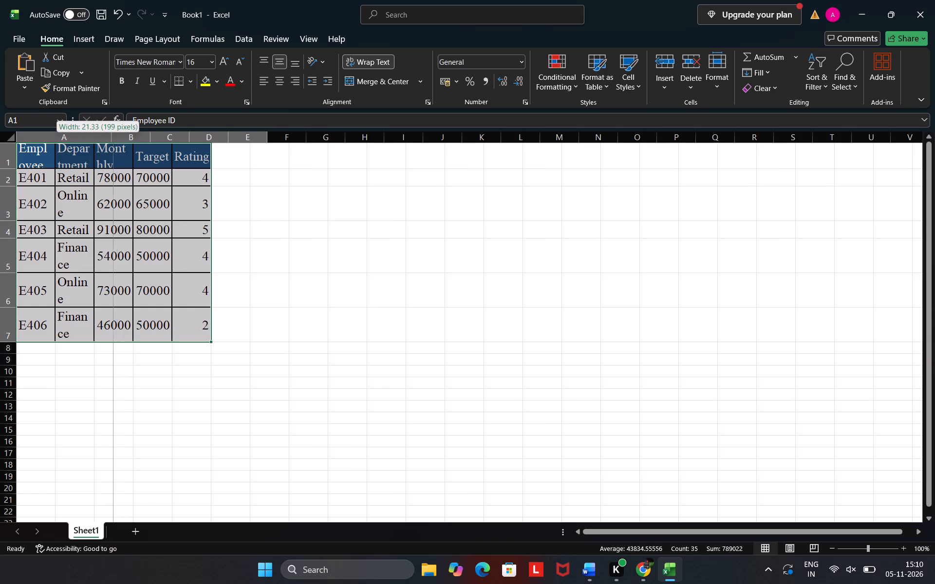
drag(117, 131, 119, 131)
drag(156, 131, 174, 131)
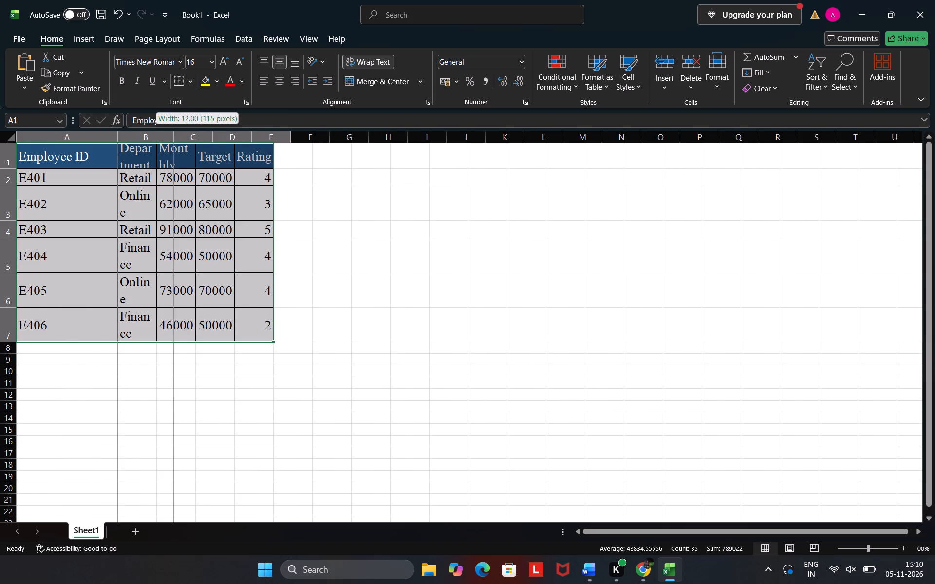
drag(174, 131, 198, 134)
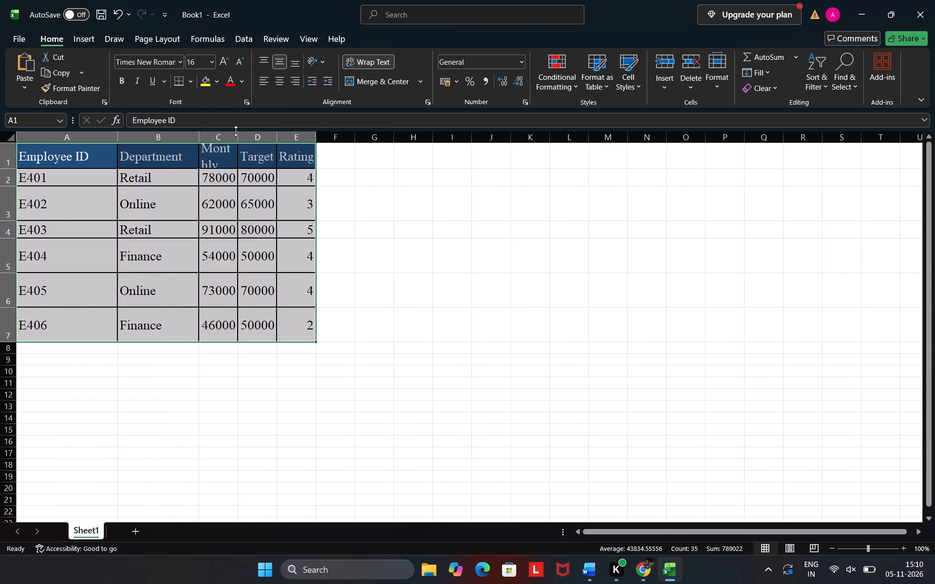
click(512, 308)
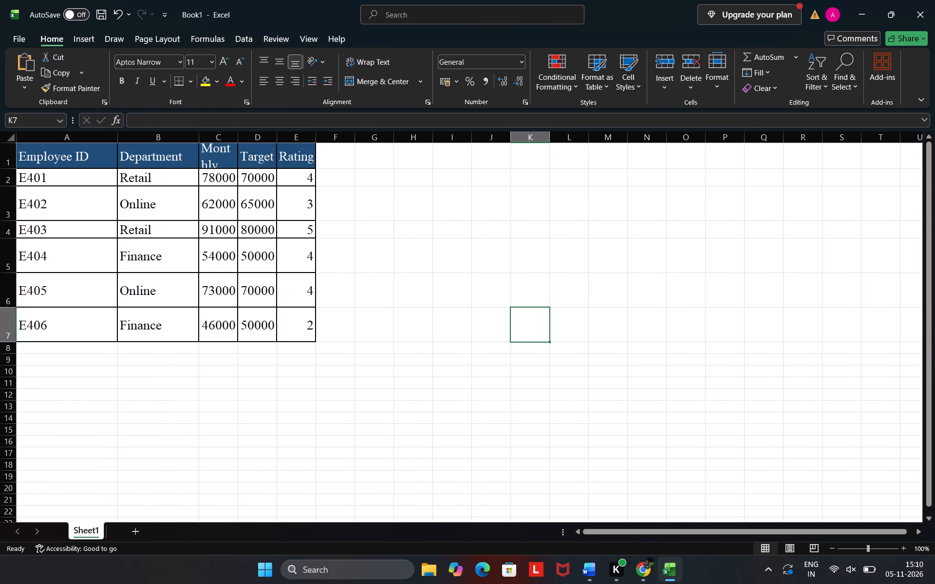
drag(201, 138, 261, 125)
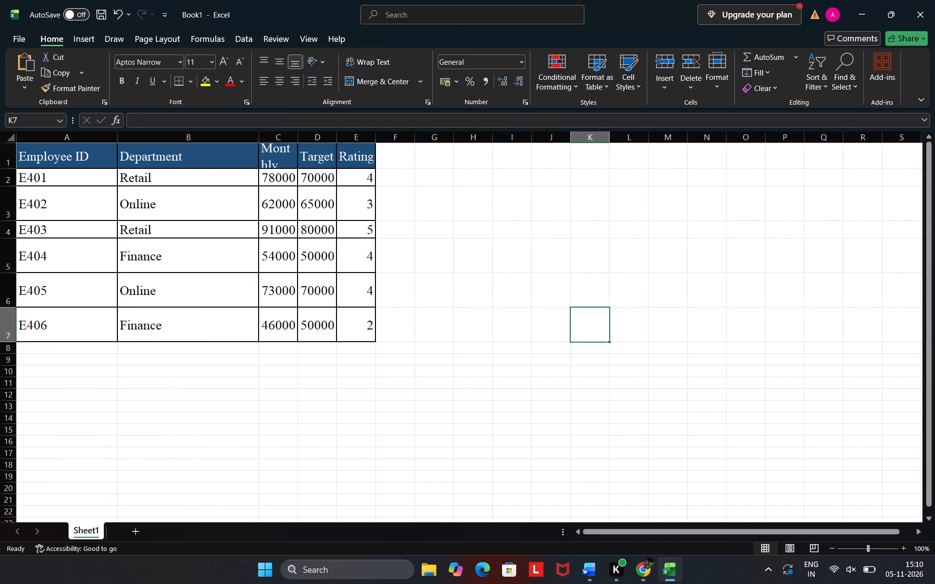
drag(261, 132, 200, 136)
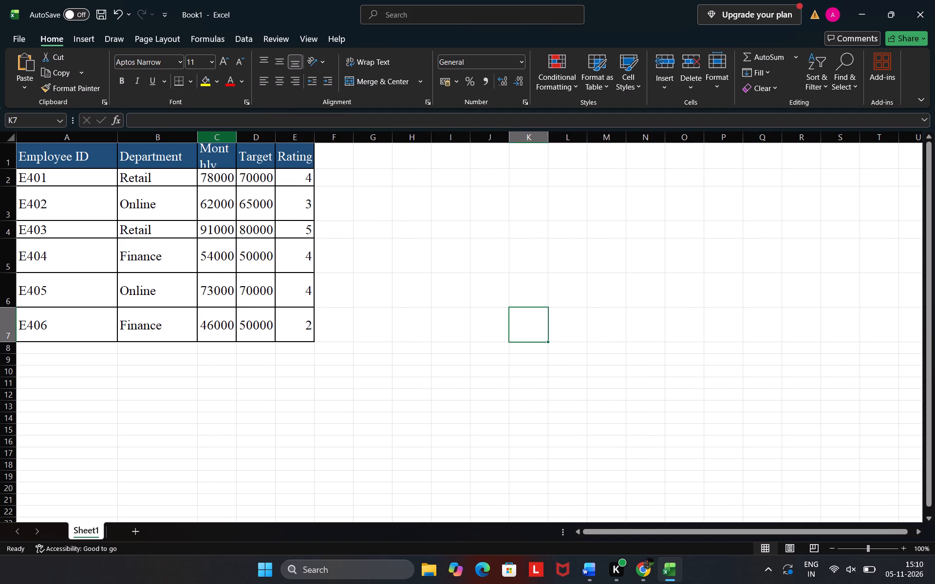
drag(241, 135, 277, 133)
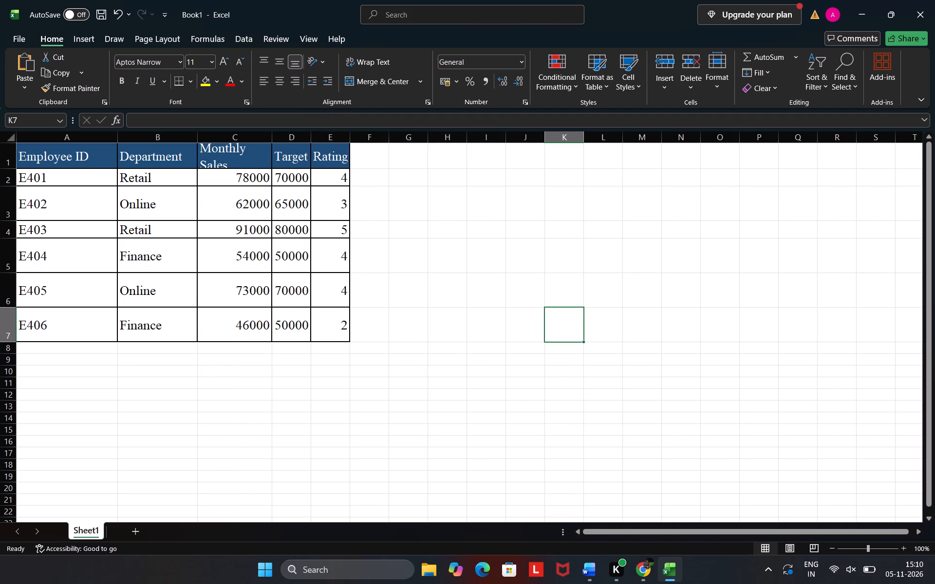
drag(310, 137, 341, 128)
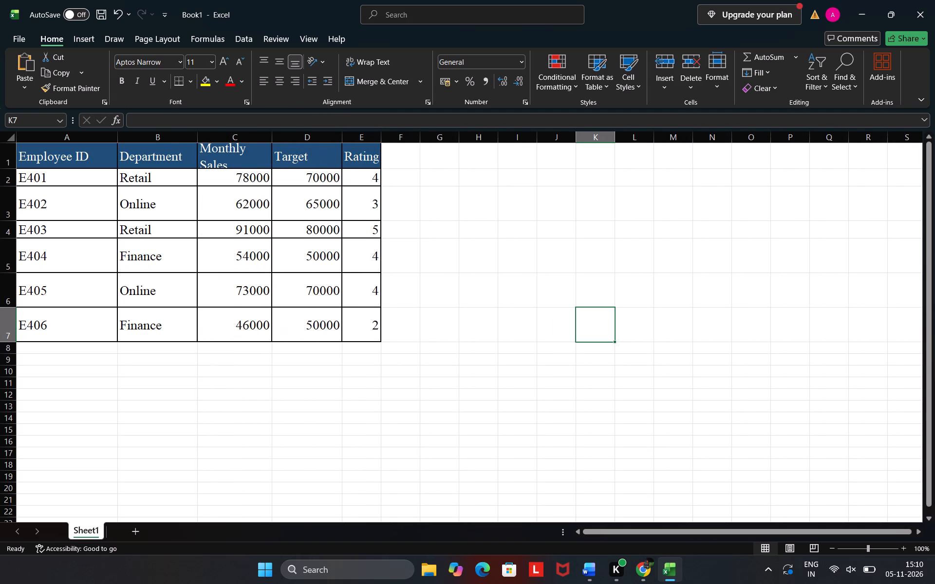
drag(380, 133, 411, 132)
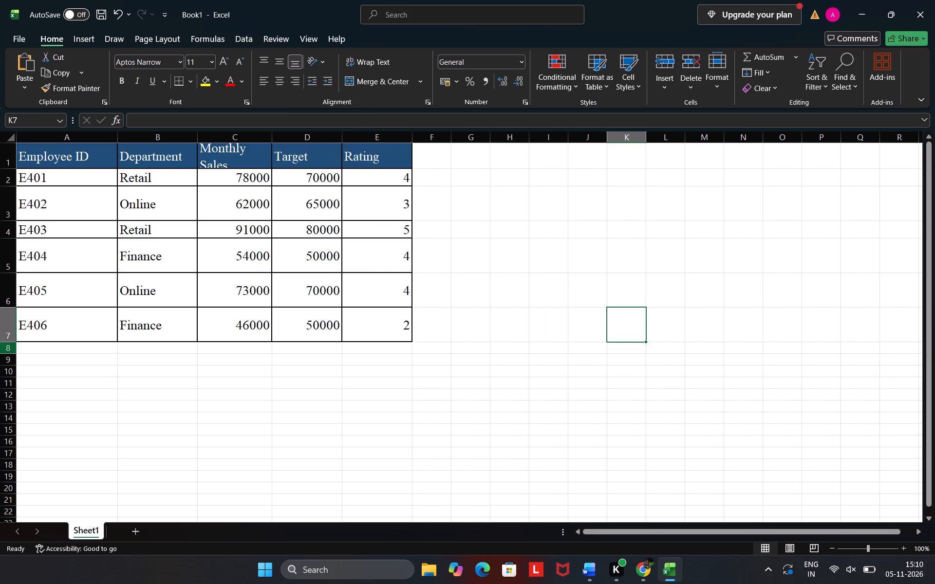
Reduce the heights of table rows 3, 5, 6 and 7 to fit their single lines of text.
drag(10, 338, 13, 325)
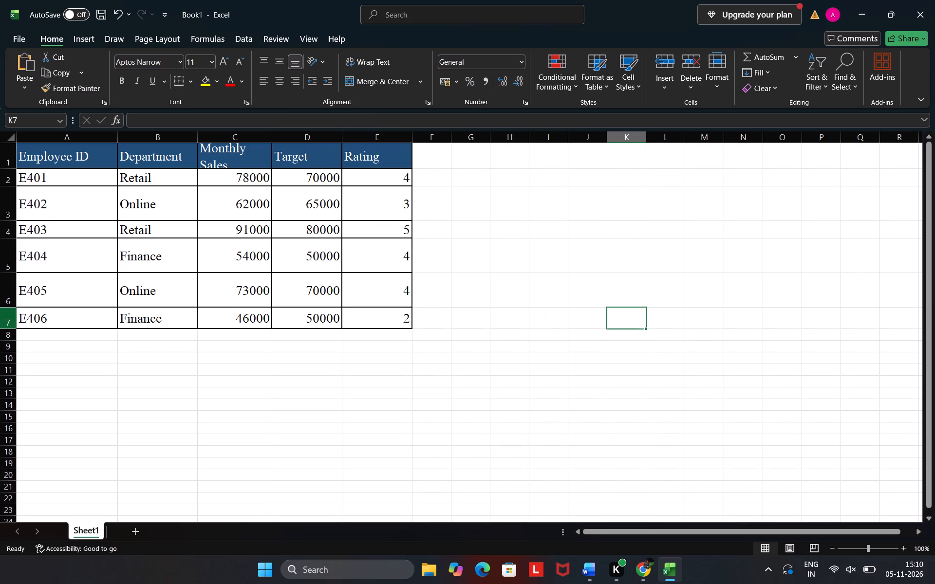
drag(13, 305, 11, 288)
drag(10, 271, 11, 253)
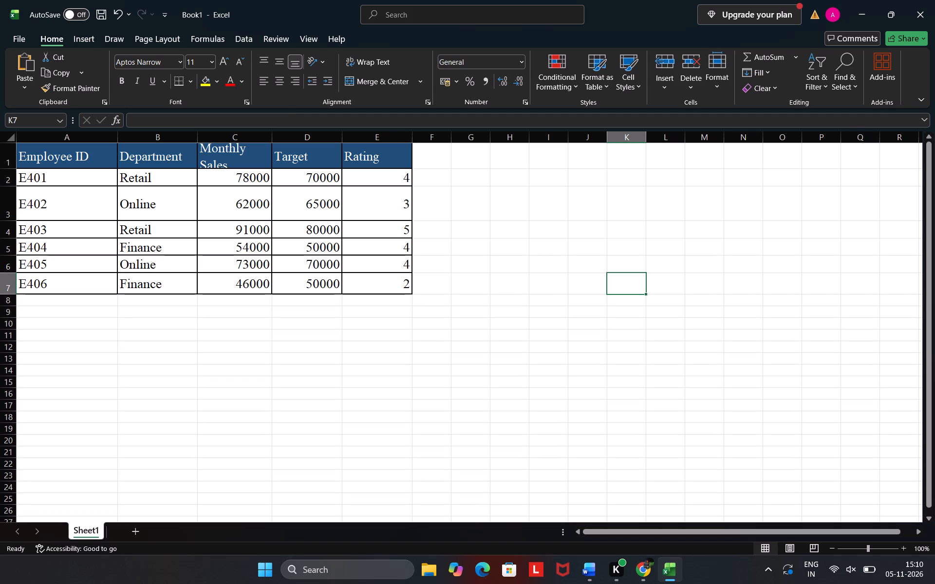
drag(10, 222, 13, 201)
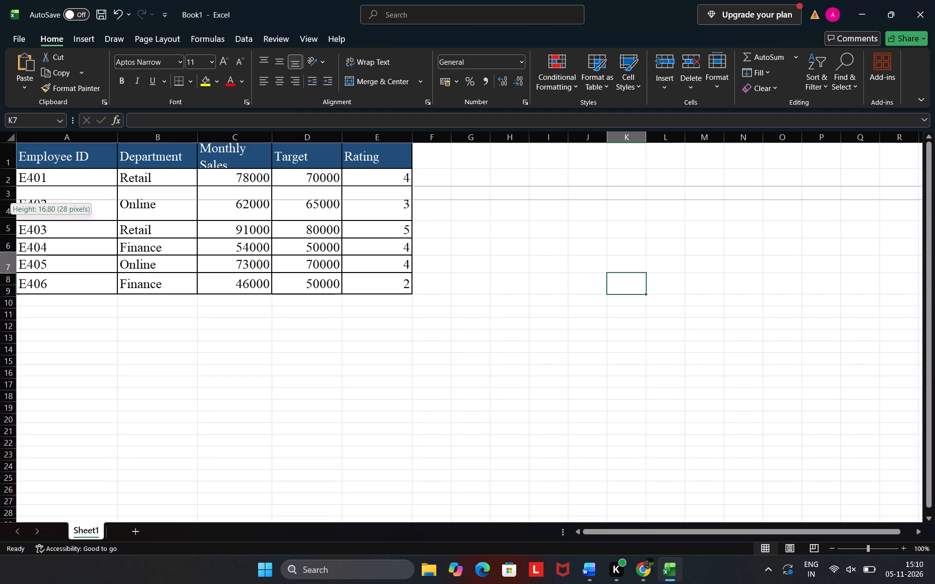
drag(13, 201, 15, 207)
click(659, 325)
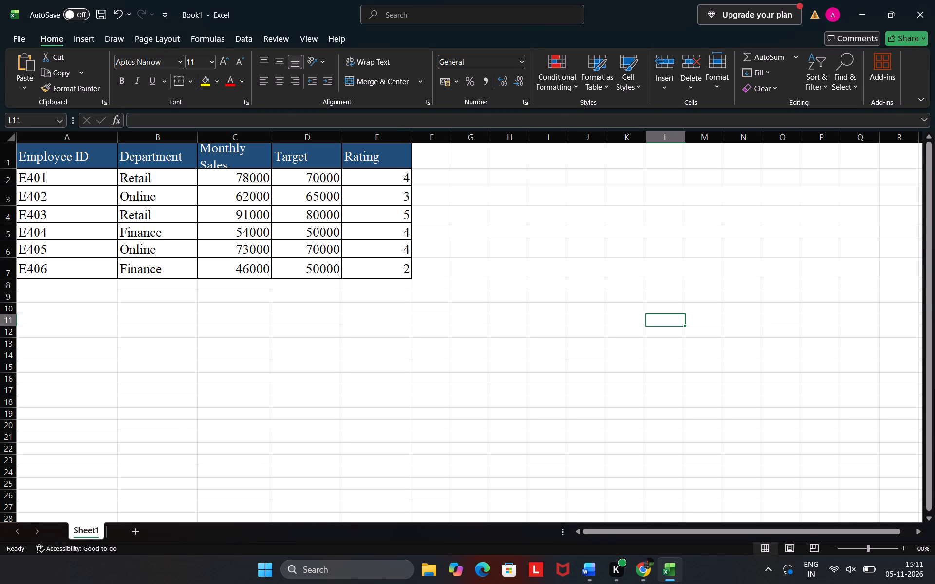
click(432, 182)
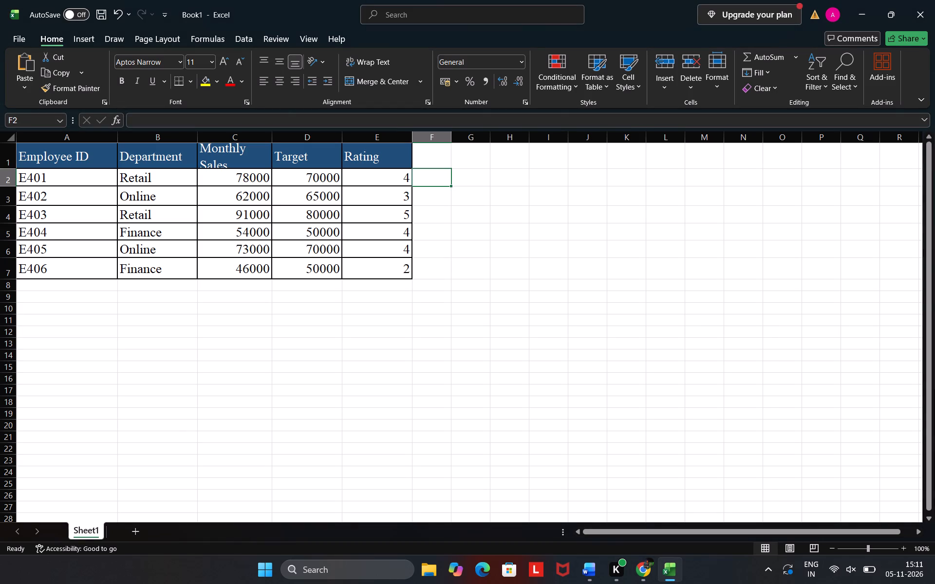
key(equal)
key(i)
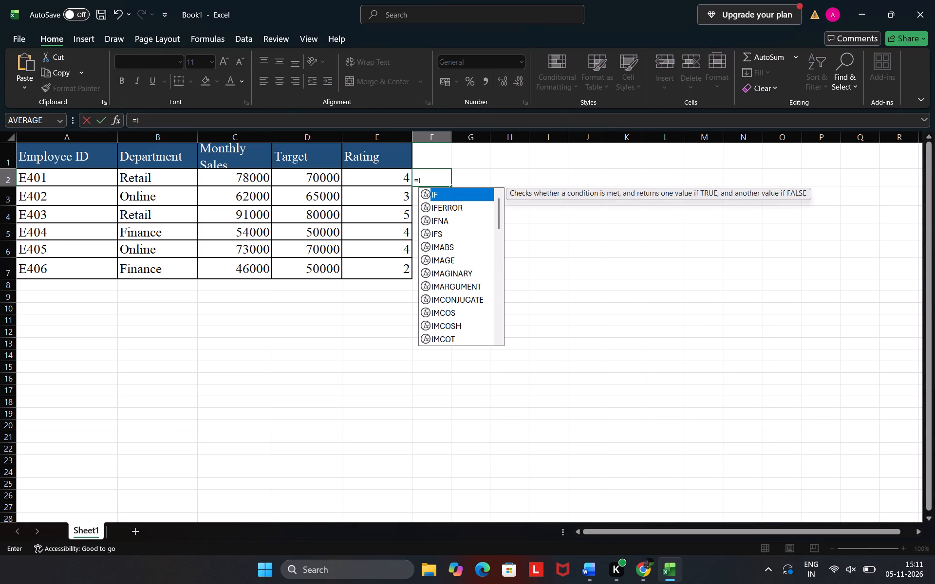
key(c)
key(BackSpace)
key(f)
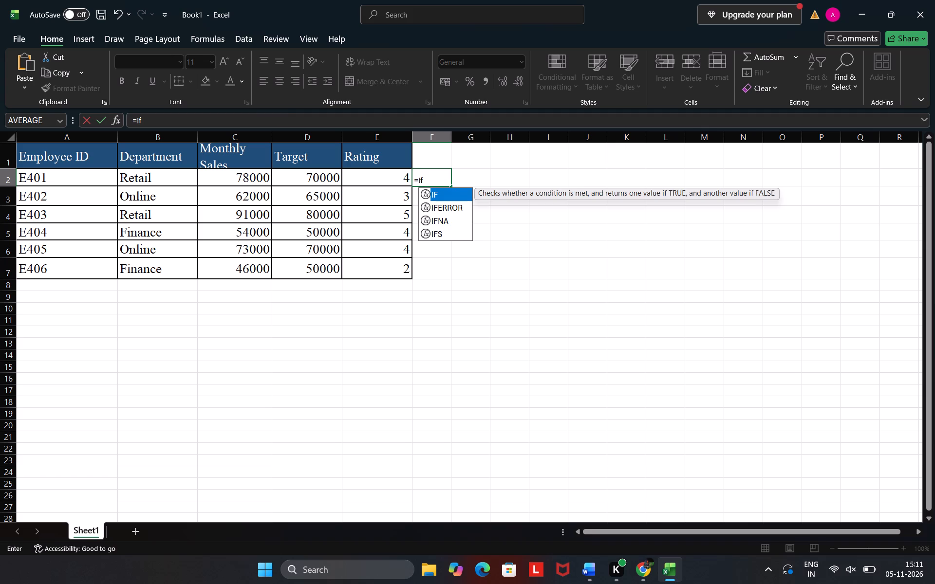
key(alt+Tab)
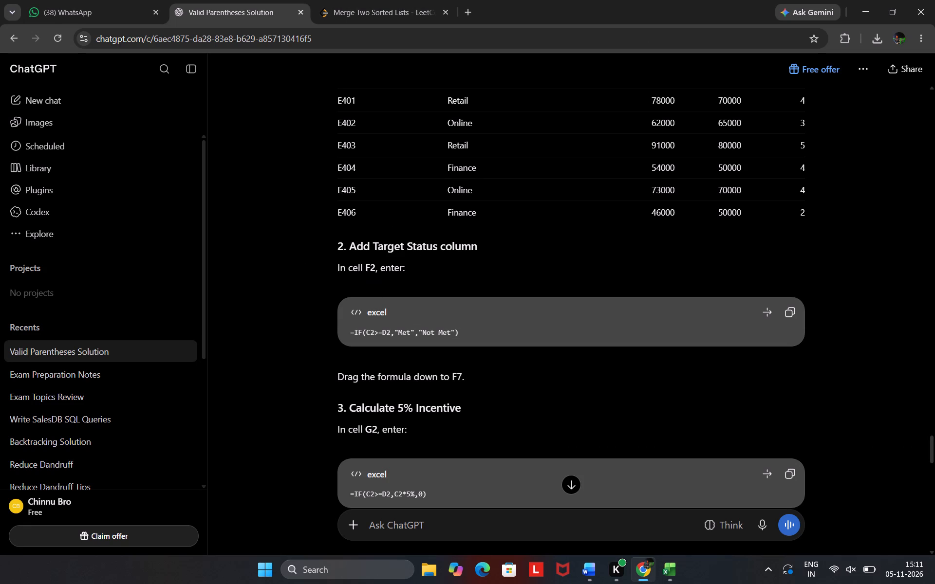
key(alt+Tab)
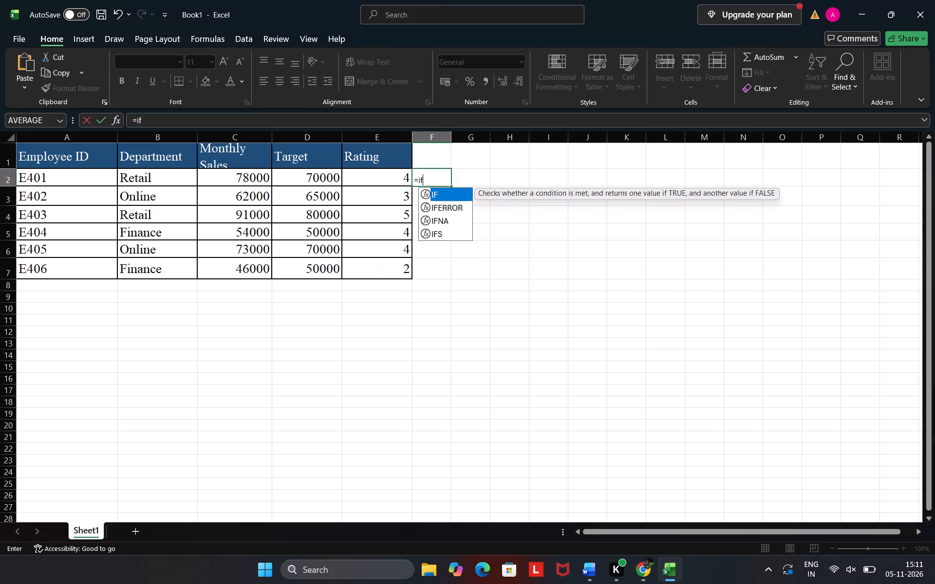
double_click(454, 189)
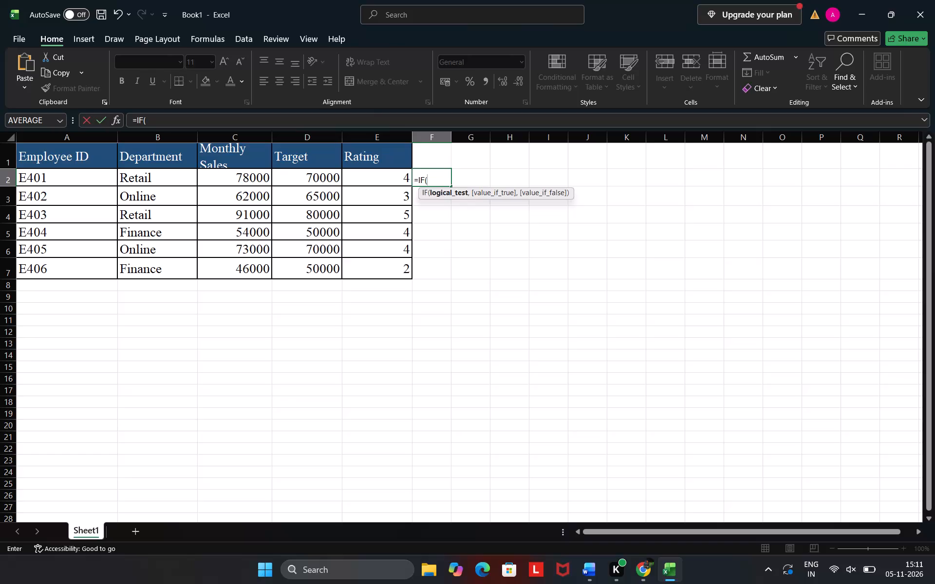
key(alt+Tab)
key(alt+Tab)
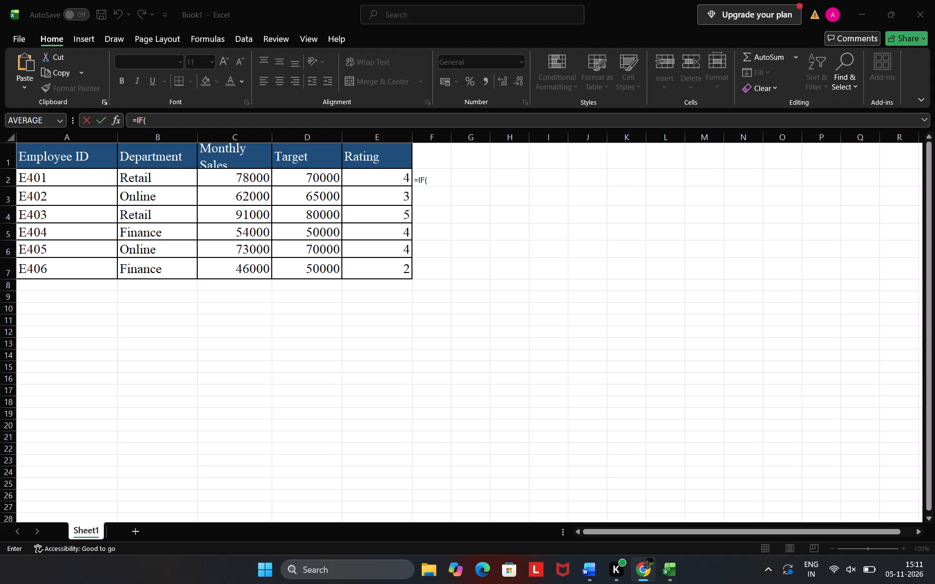
text(c2)
text(=c)
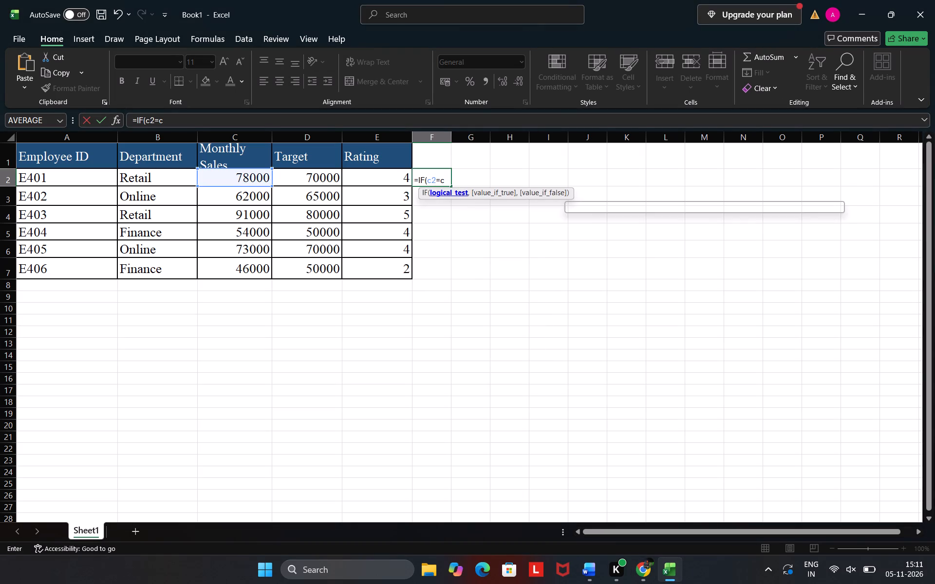
key(alt+Tab)
key(alt+Tab)
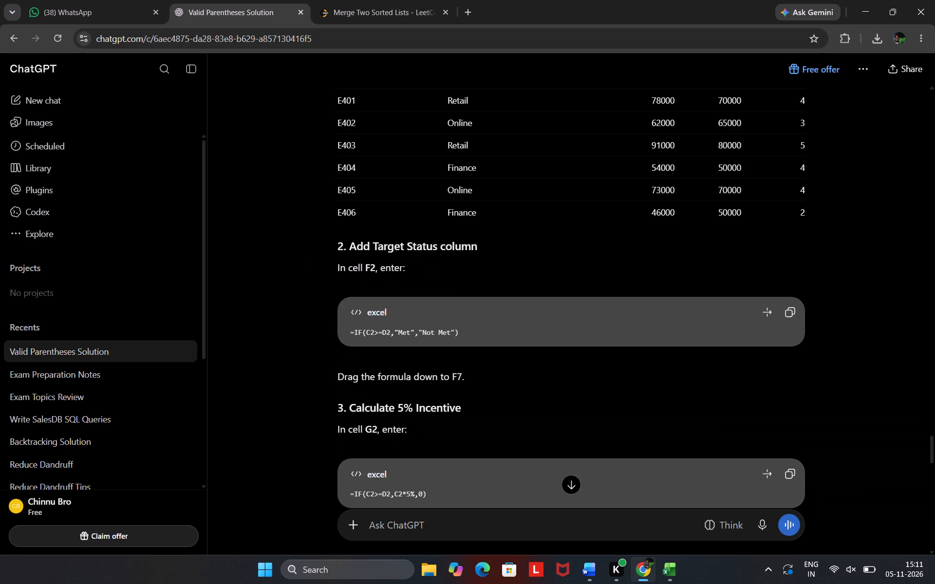
key(Left)
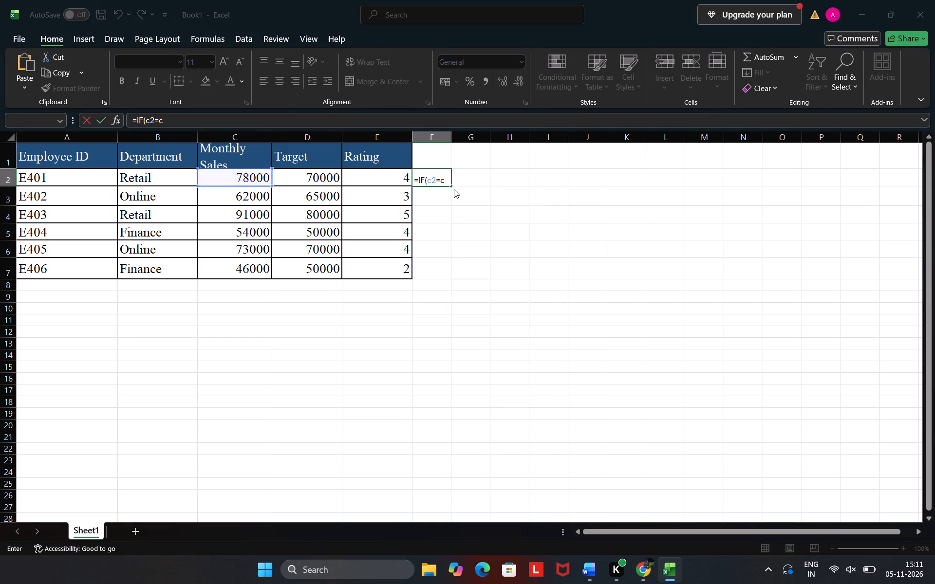
click(561, 186)
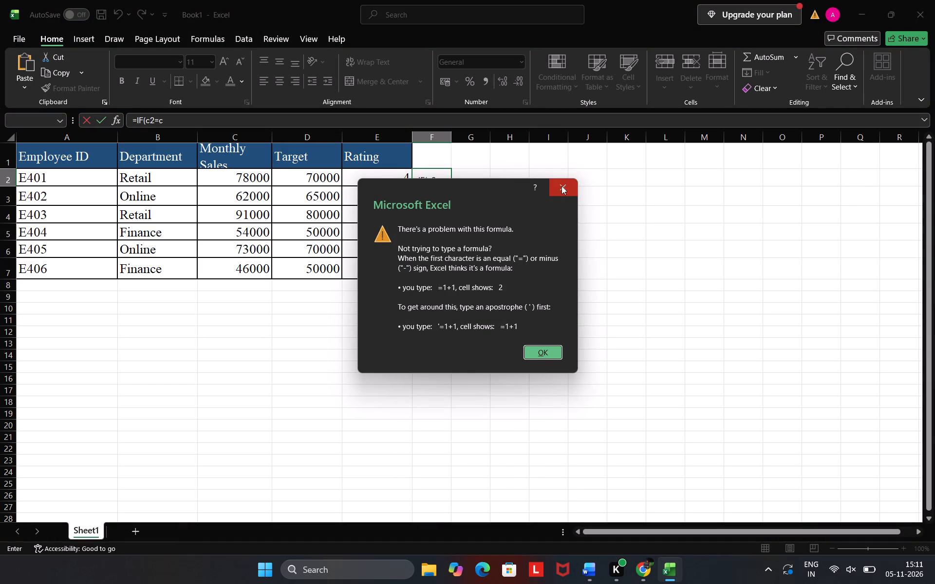
key(Left)
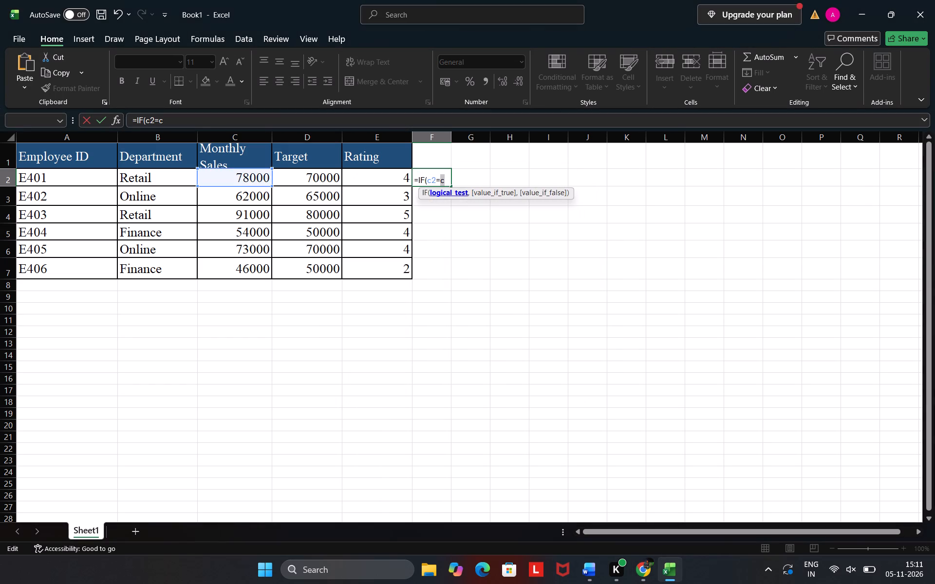
key(Left)
key(shift+greater)
key(alt+Tab)
key(alt+Tab)
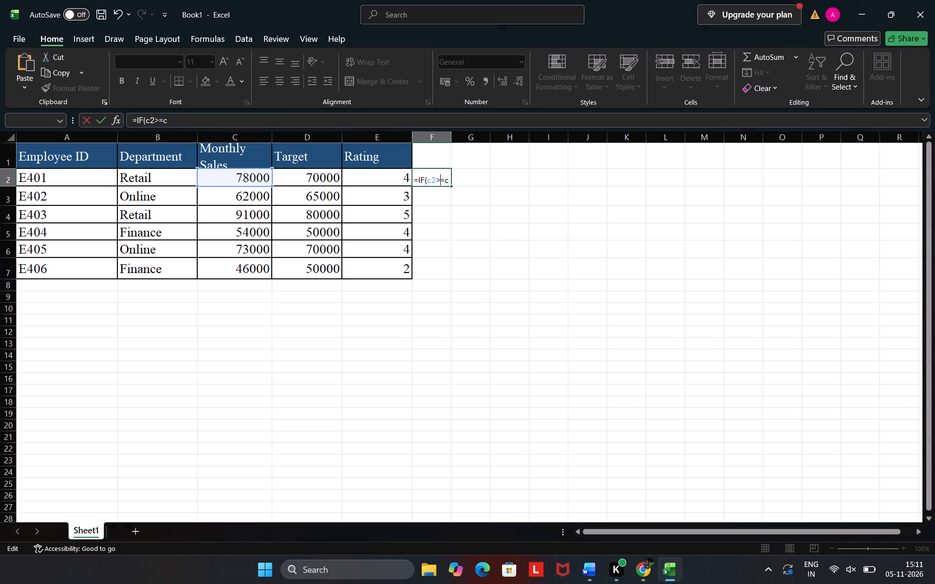
key(Right)
key(Right)
key(BackSpace)
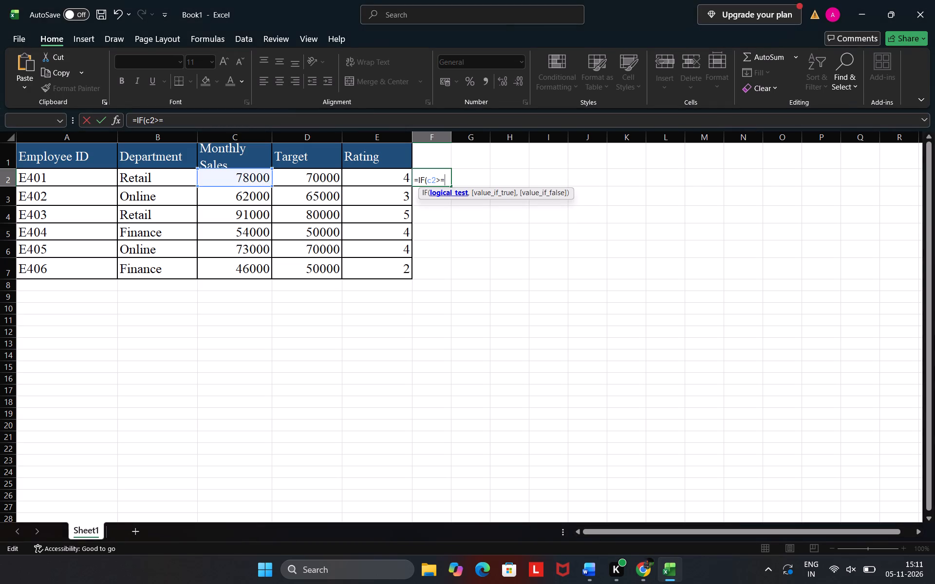
text(d2)
Continue the F2 formula with d2 as the comparison cell and "met" as the value if true, checking ChatGPT's formula.
key(alt+Tab)
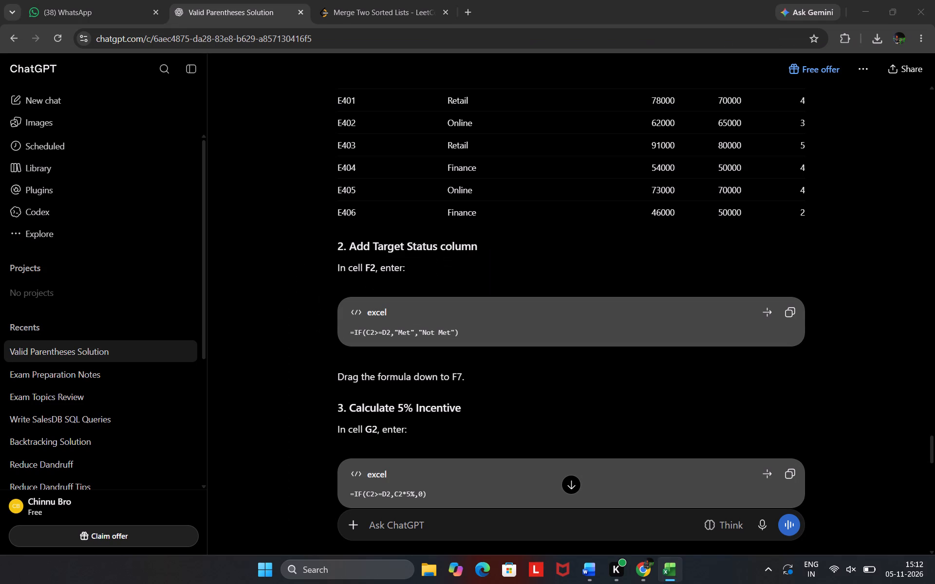
key(alt+Tab)
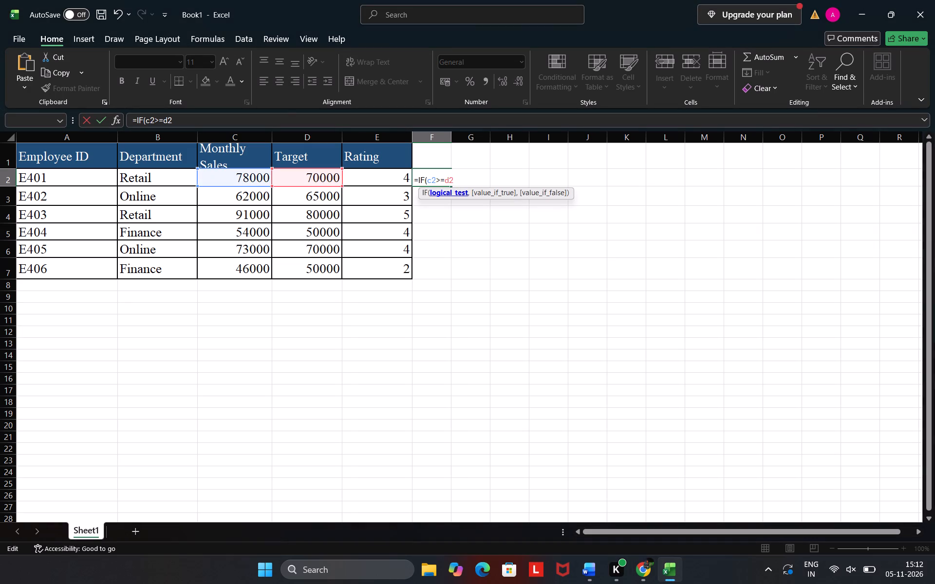
key(comma)
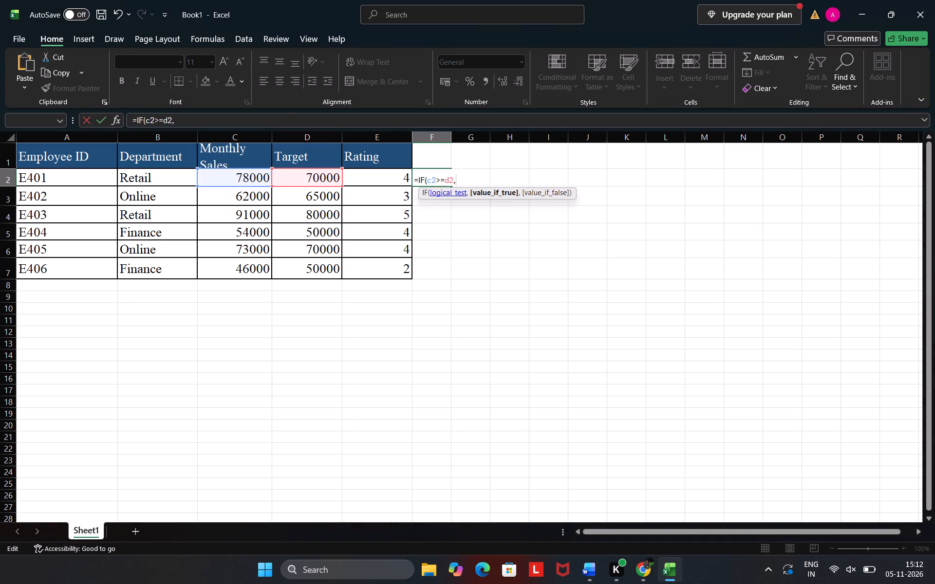
text(met)
key(alt+Tab)
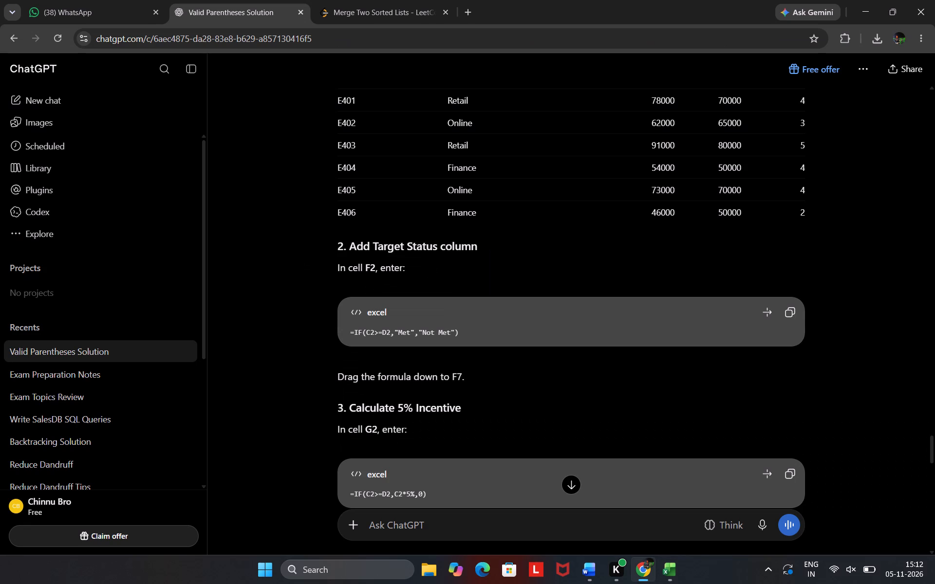
key(alt+Tab)
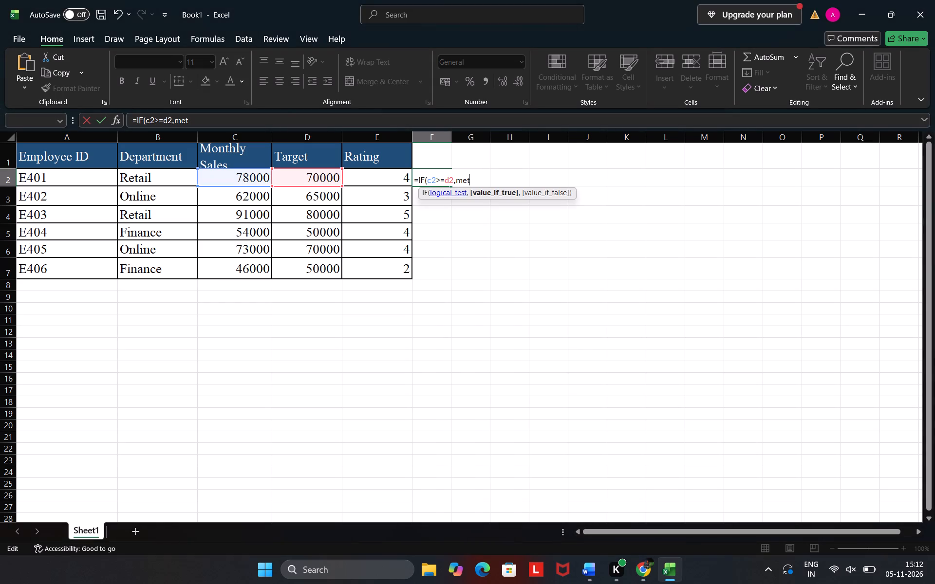
key(Left)
key(Left)
key(Left)
key(shift+quotedbl)
key(Right)
key(Right)
key(Right)
key(shift+quotedbl)
Add the quoted text "not" as the IF formula's value if false in cell F2.
key(alt+Tab)
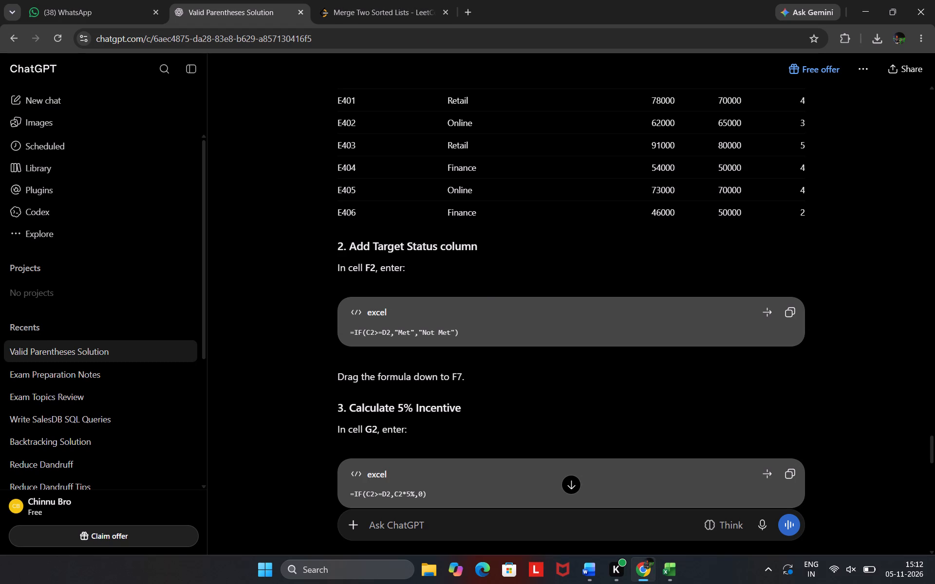
key(alt+Tab)
key(comma)
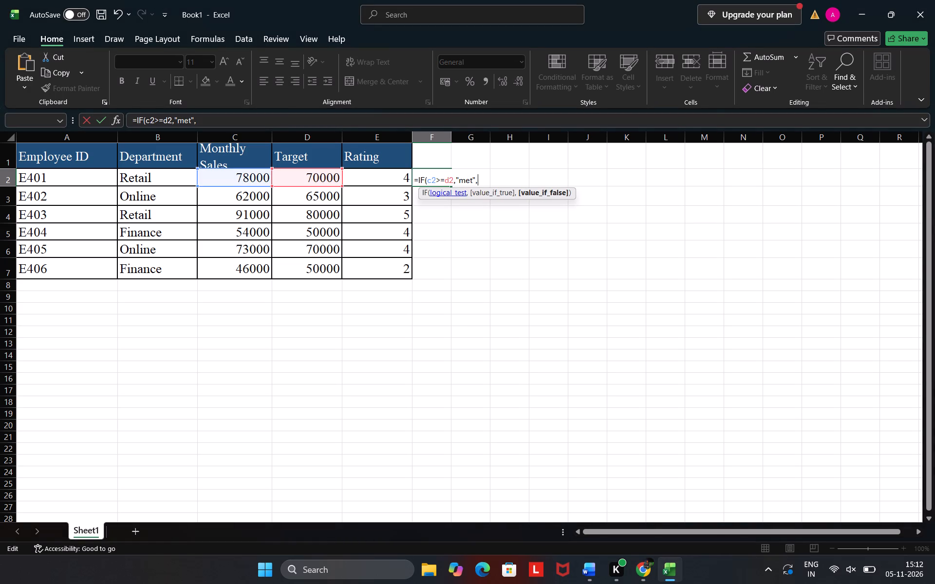
text(not)
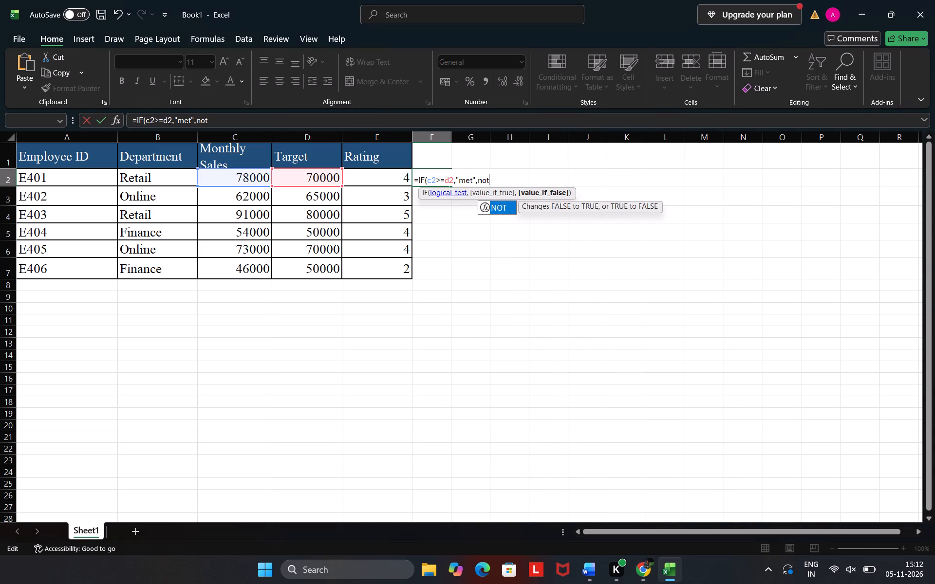
key(Left)
key(Left)
key(Left)
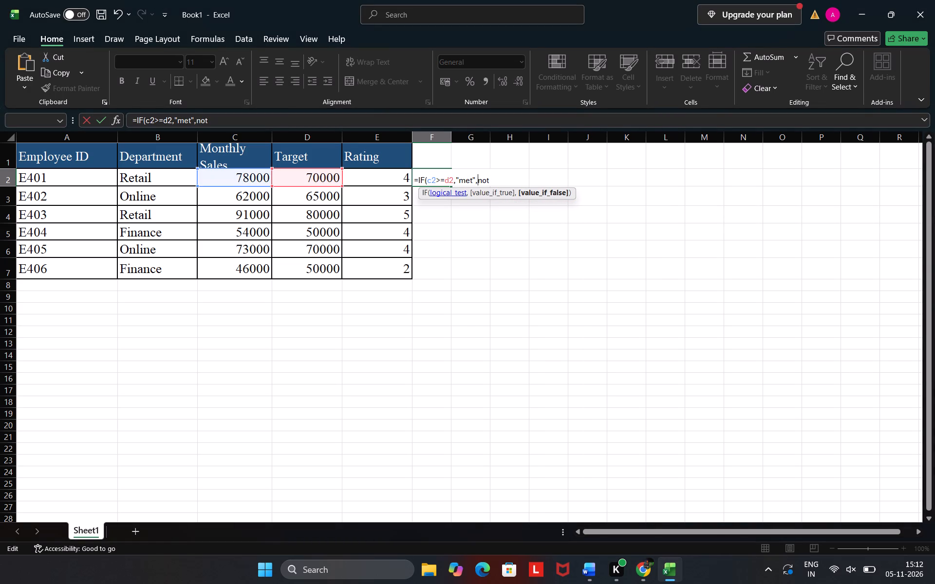
key(shift+quotedbl)
key(Right)
key(Right)
key(Right)
key(shift+quotedbl)
Extend the false value to "not met)" per ChatGPT's wording and enter the Target Status formula in cell F2.
key(alt+Tab)
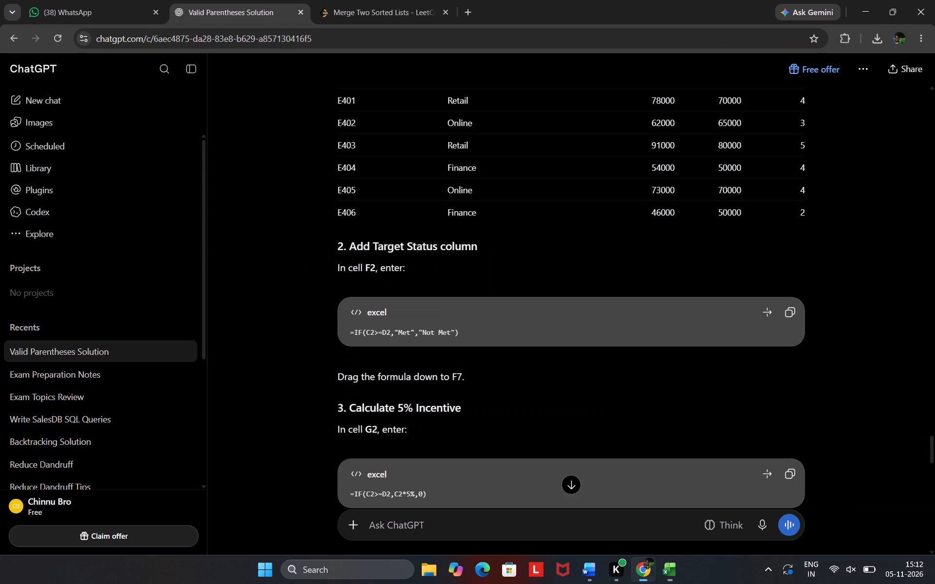
key(alt+Tab)
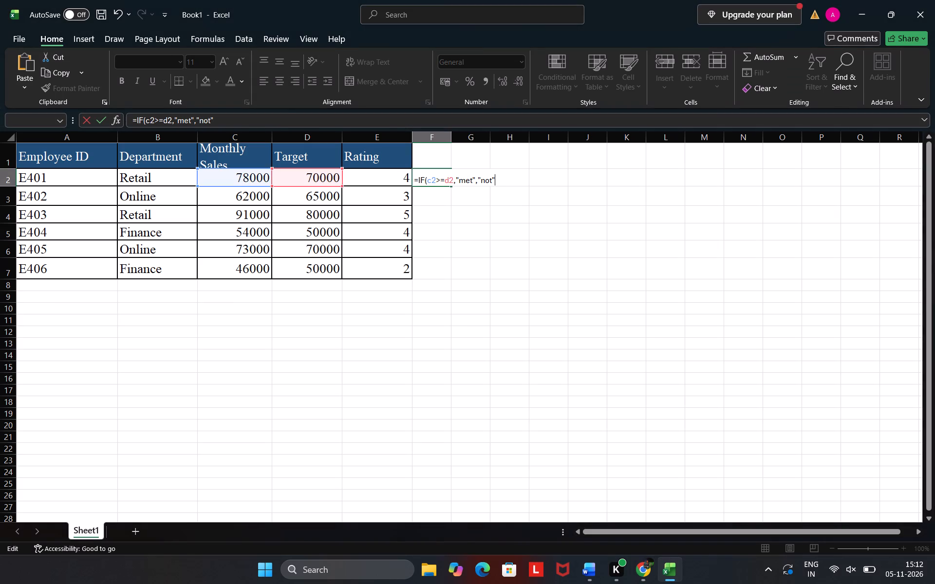
key(Left)
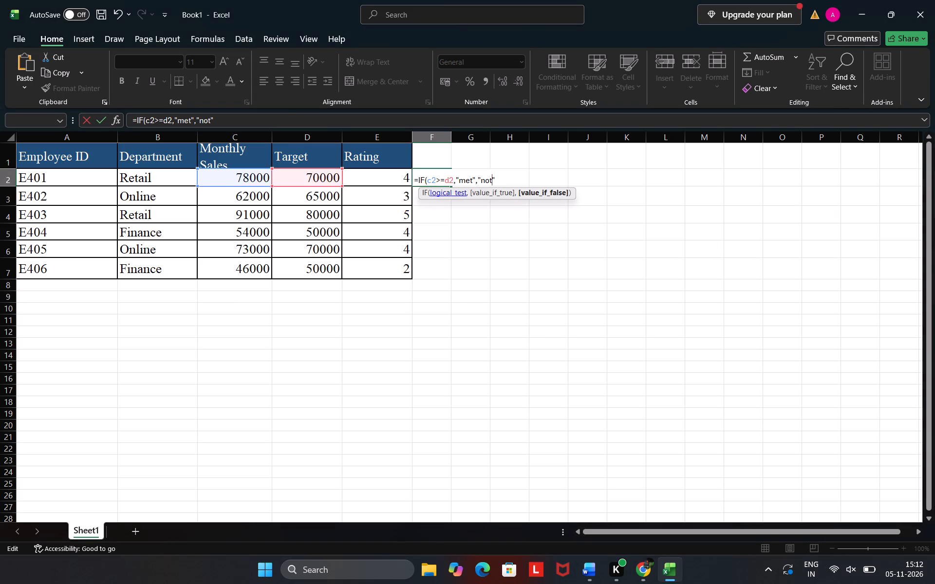
text(met)
key(Left)
key(Left)
key(Left)
key(Left)
key(Right)
key(c)
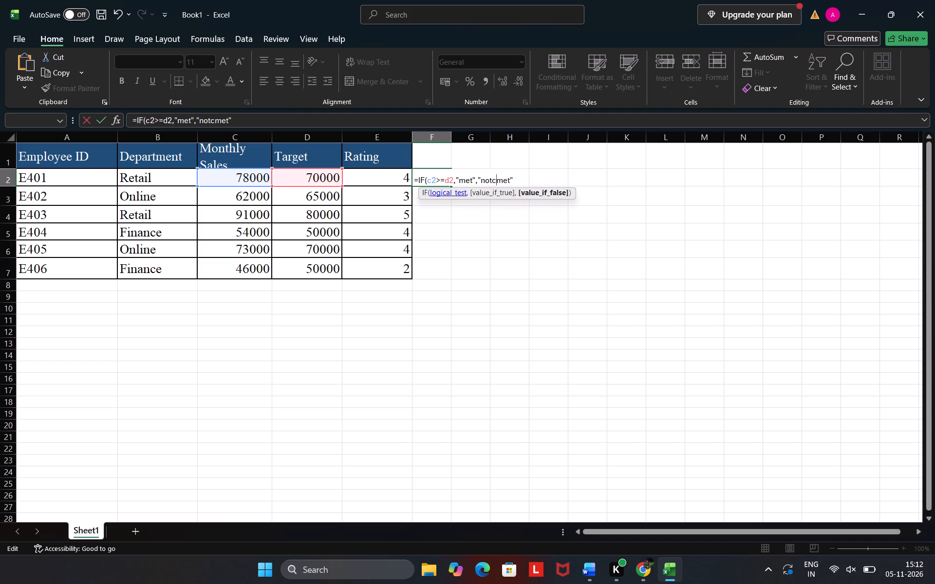
key(BackSpace)
key(space)
key(Right)
key(Right)
key(Right)
key(shift+parenright)
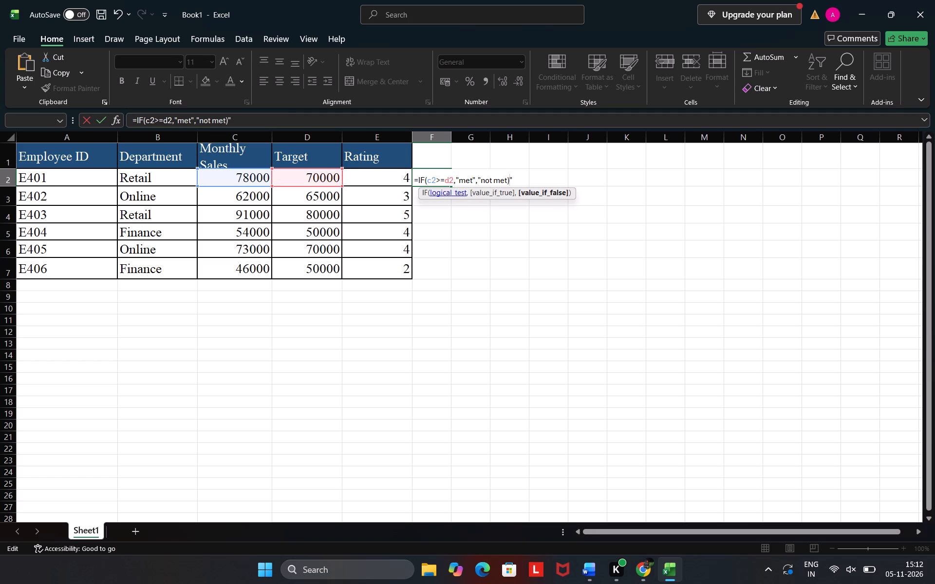
key(Return)
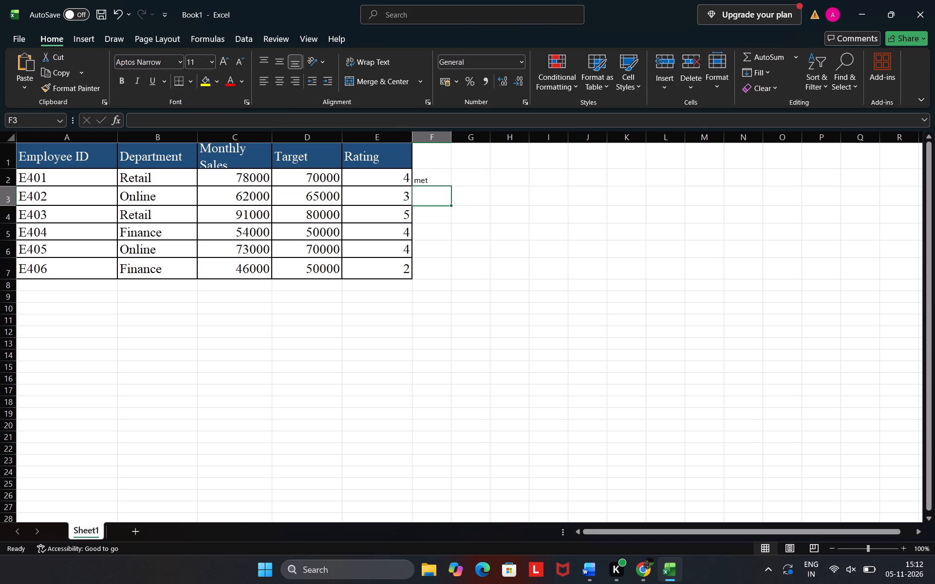
Fill the Target Status formula from F2 down to F7.
click(449, 176)
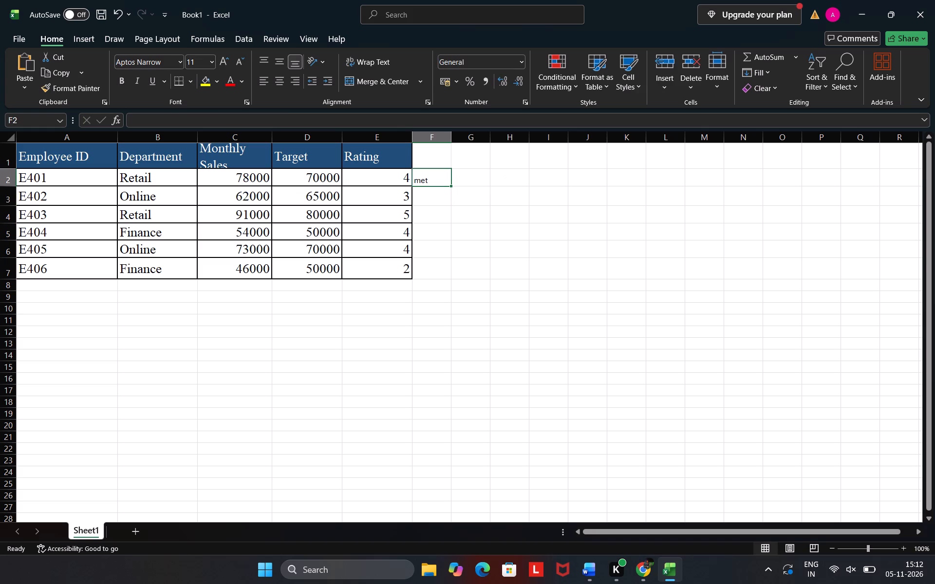
drag(451, 184, 453, 276)
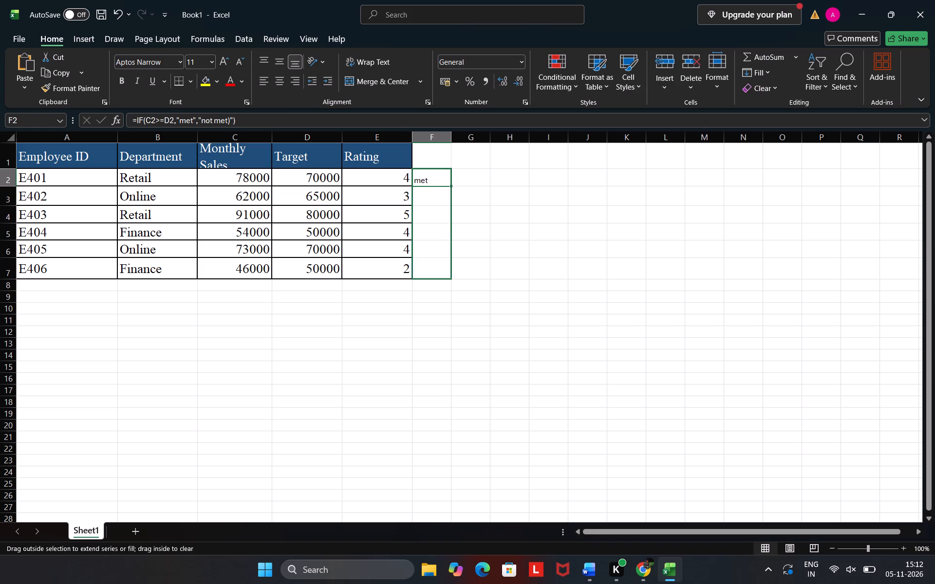
drag(453, 276, 453, 277)
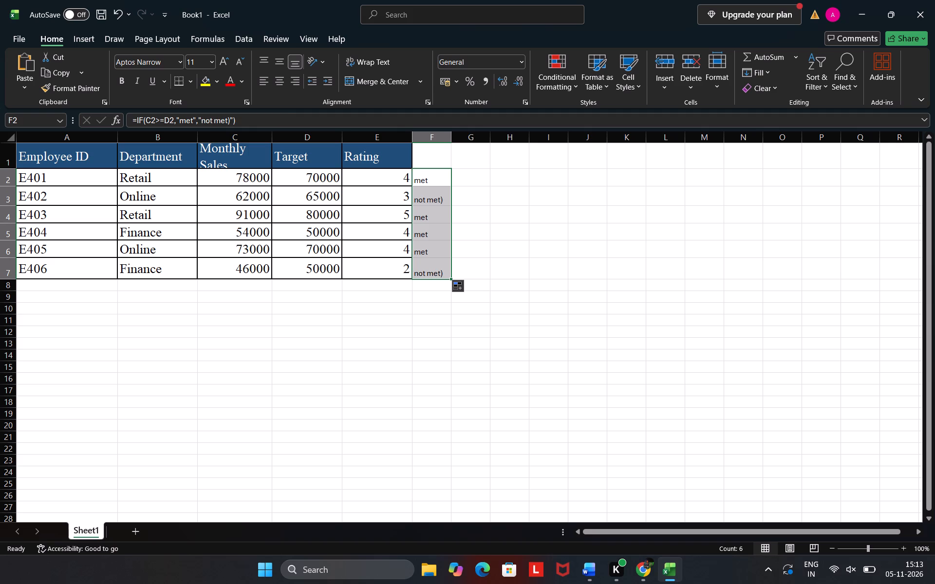
Enter the header "status" in cell F1 above the met/not met results.
click(420, 154)
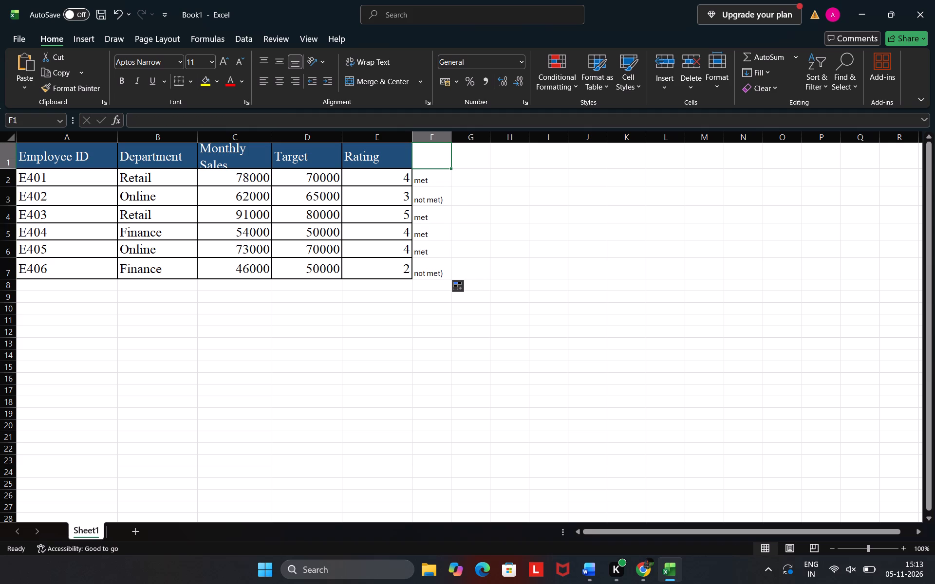
key(s)
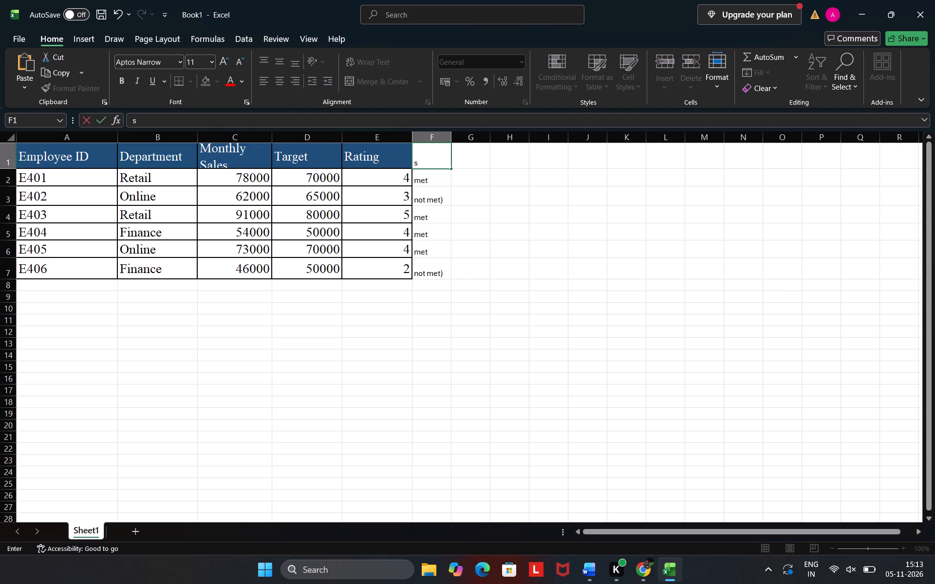
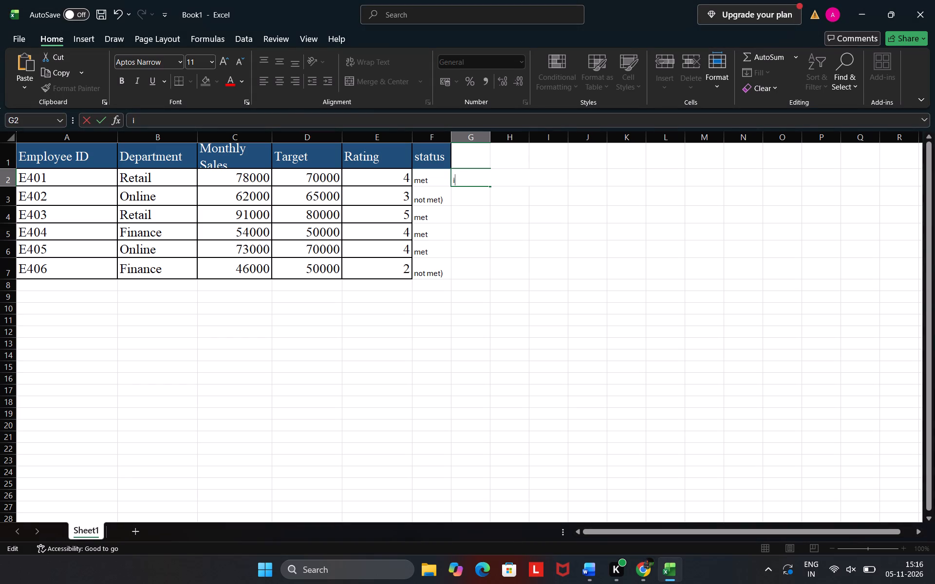
key(BackSpace)
key(equal)
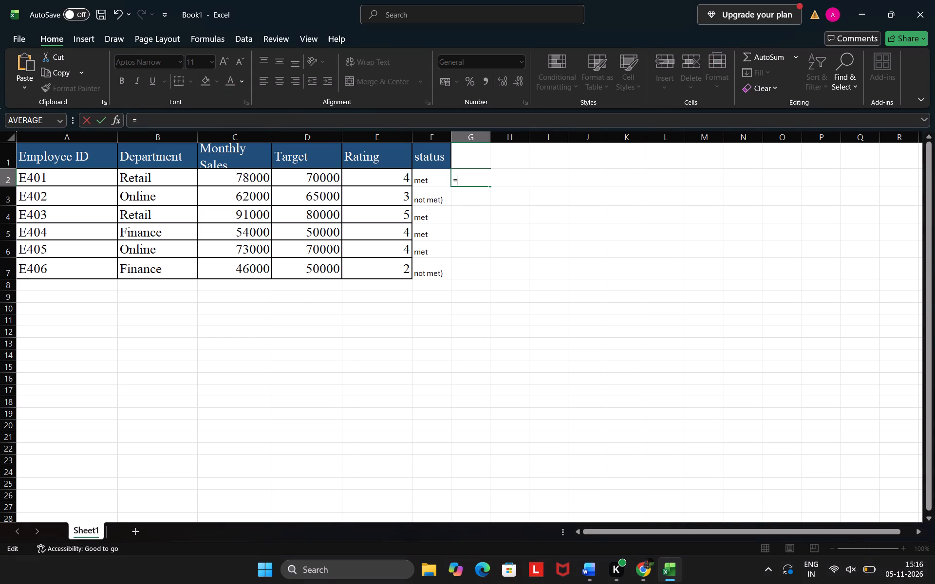
key(i)
key(f)
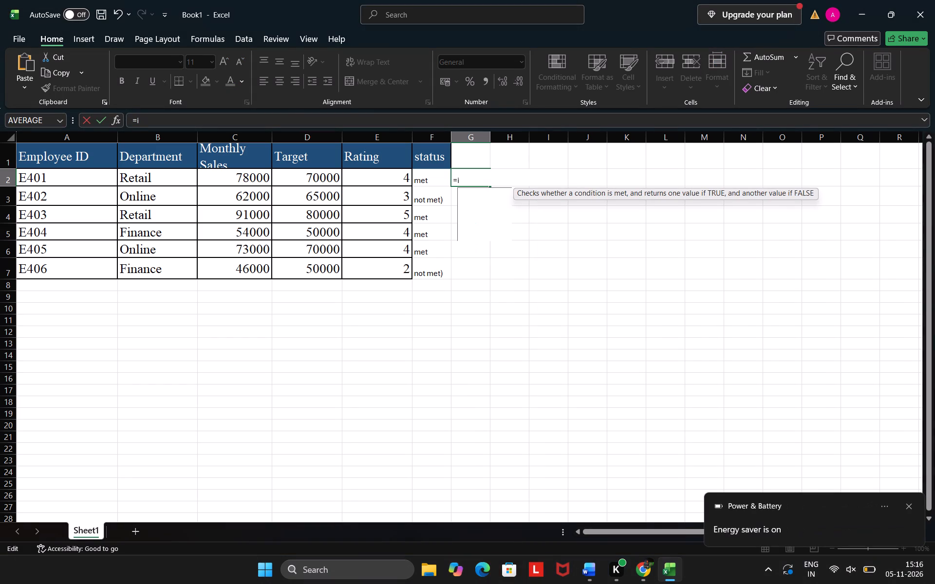
double_click(493, 192)
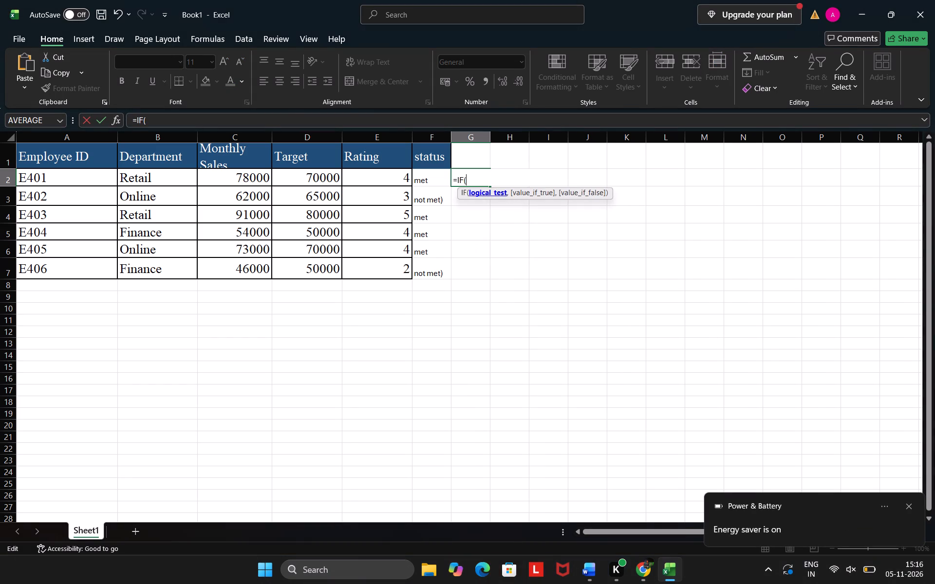
key(alt+Tab)
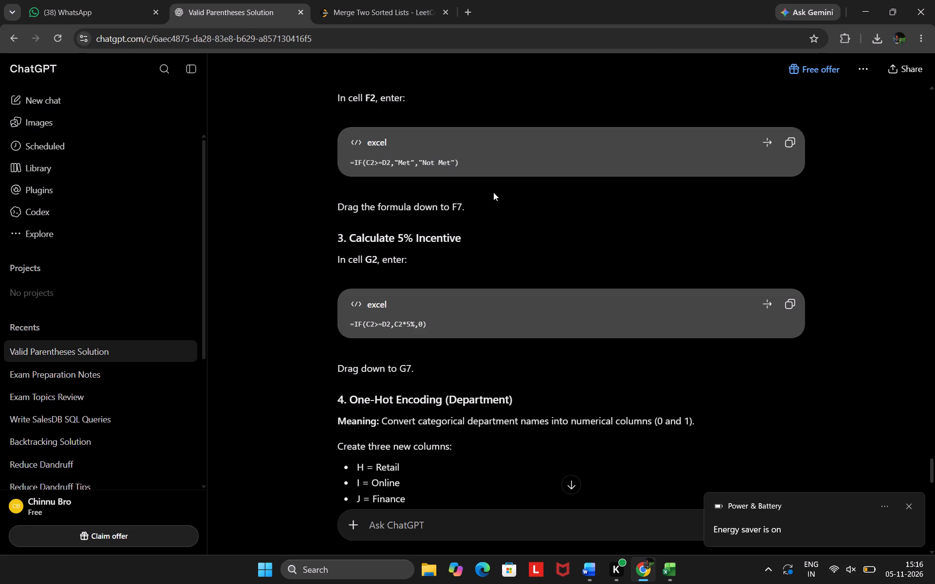
key(alt+Tab)
text(c2)
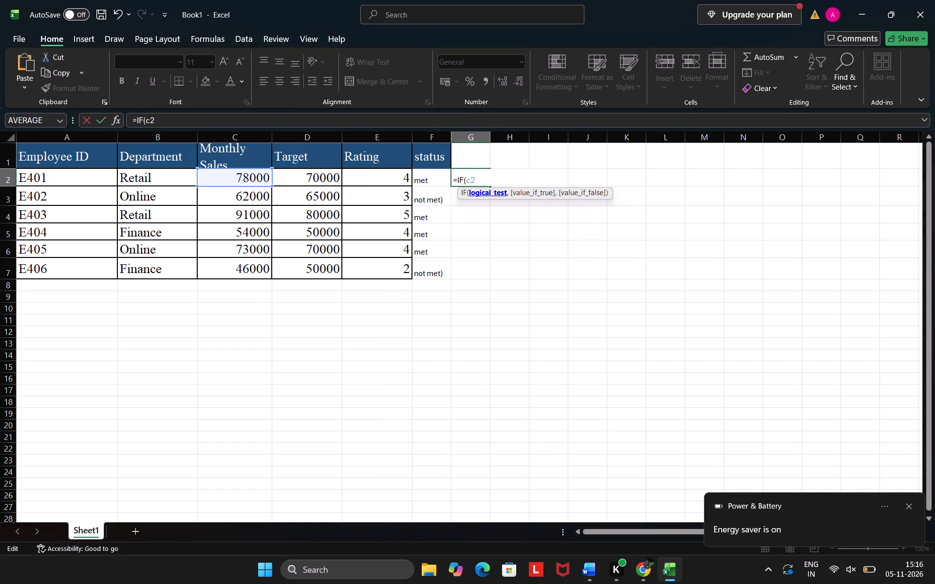
key(alt+Tab)
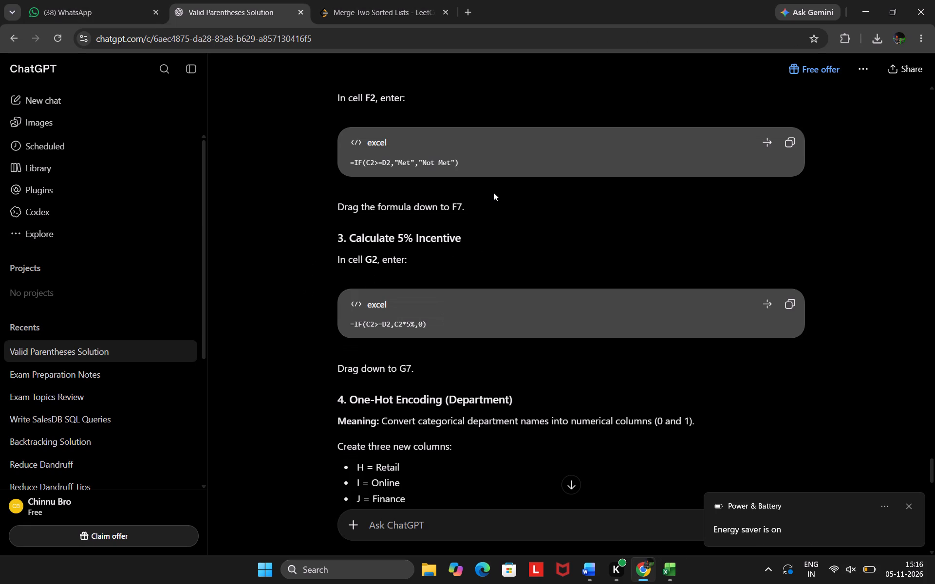
key(alt+Tab)
key(alt+Tab)
key(alt+Tab)
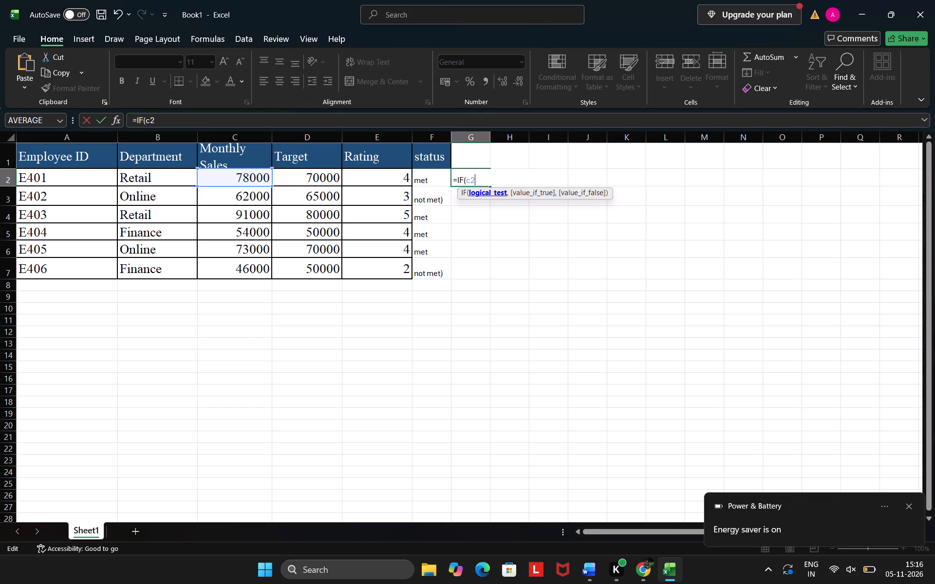
key(shift+less)
key(shift+BackSpace)
text(>=)
key(alt+Tab)
key(Tab)
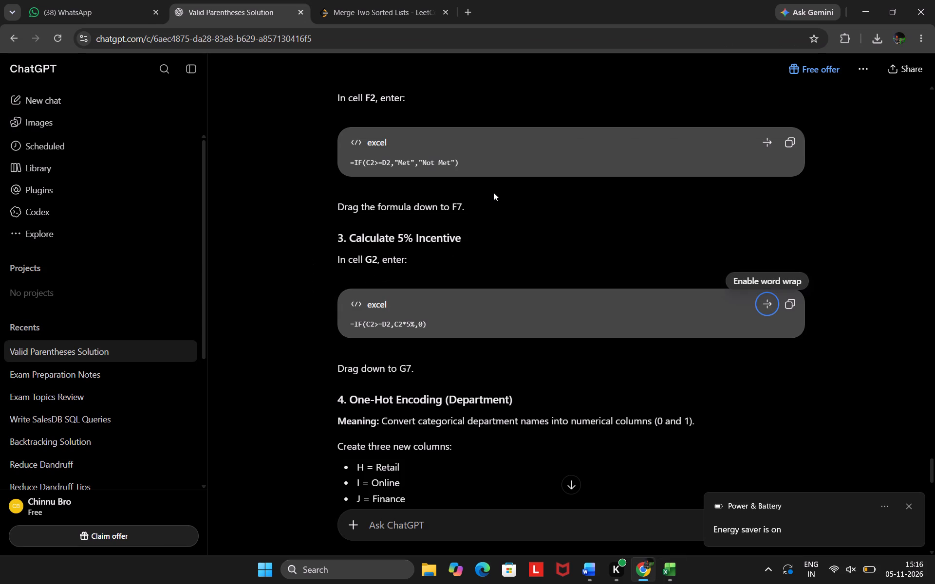
key(alt+Tab)
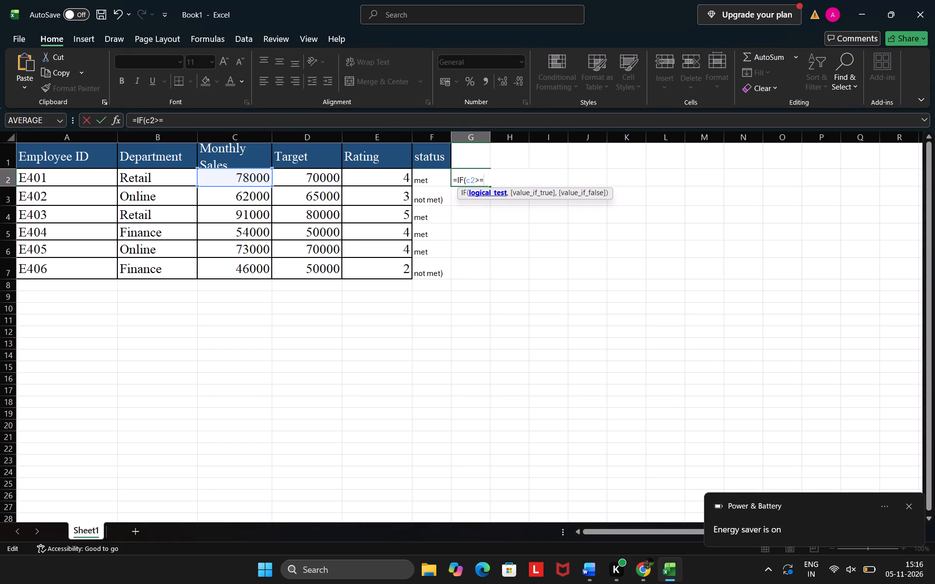
text(d`2)
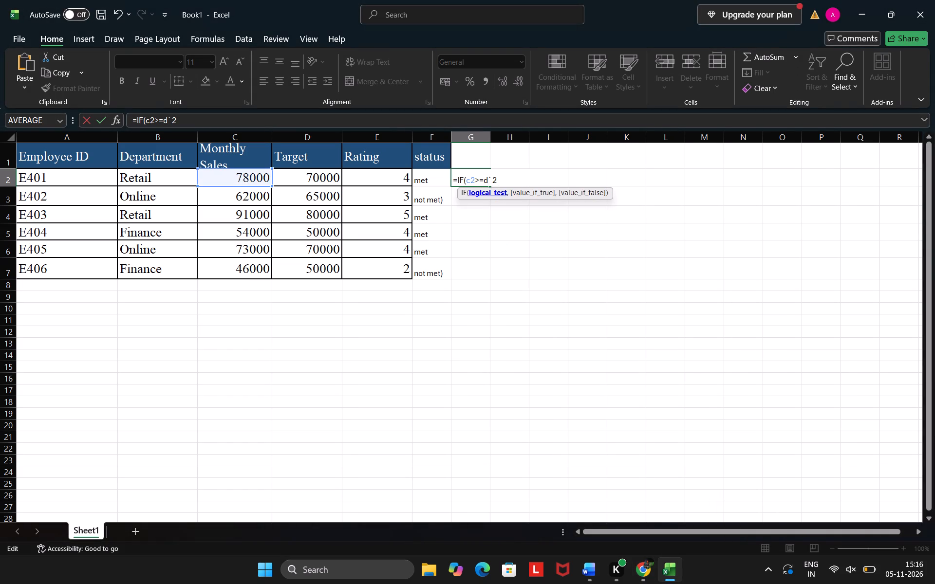
key(BackSpace)
key(BackSpace)
key(1)
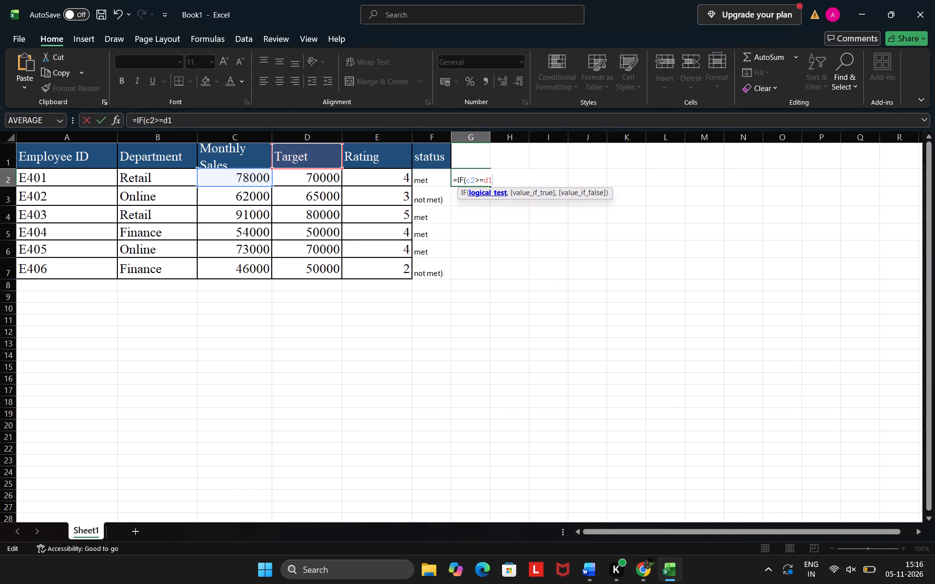
key(BackSpace)
key(2)
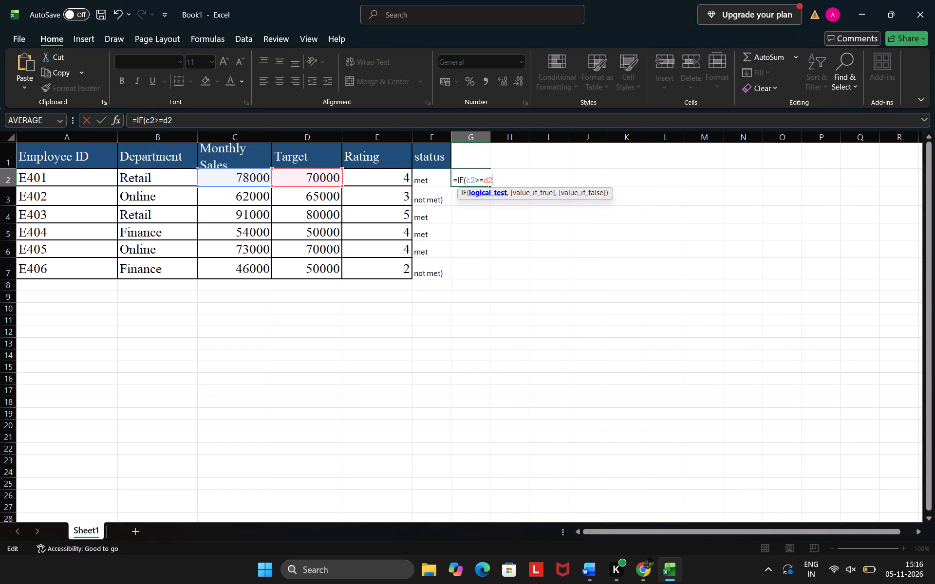
Add C2*5% as the value-if-true argument of the IF formula in G2, checking it against ChatGPT's version.
key(alt+Tab)
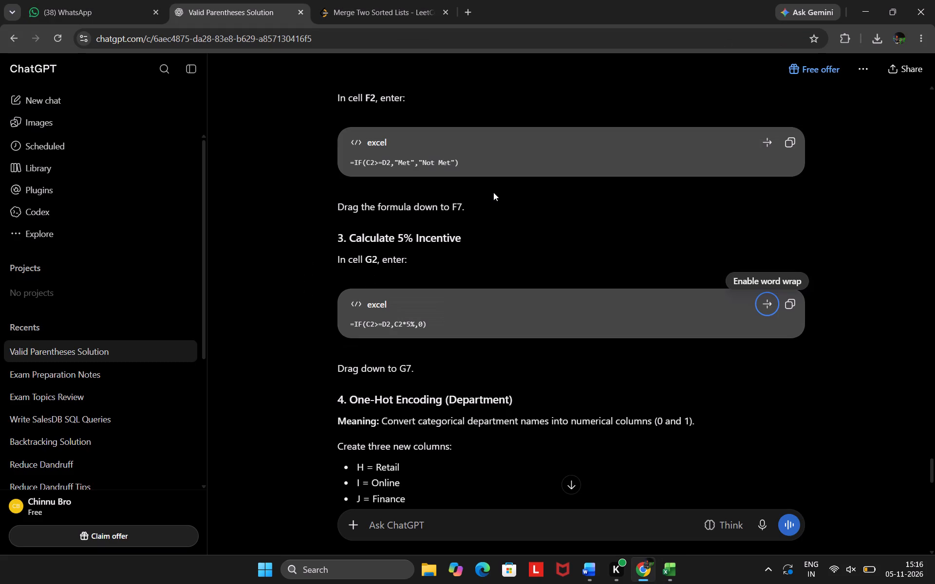
key(alt+Tab)
key(comma)
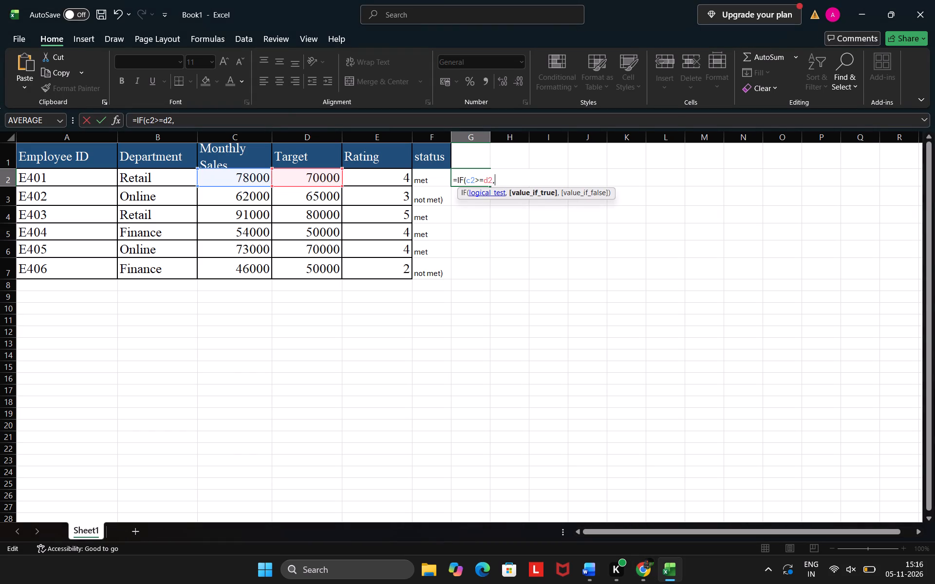
text(c2)
key(alt+Tab)
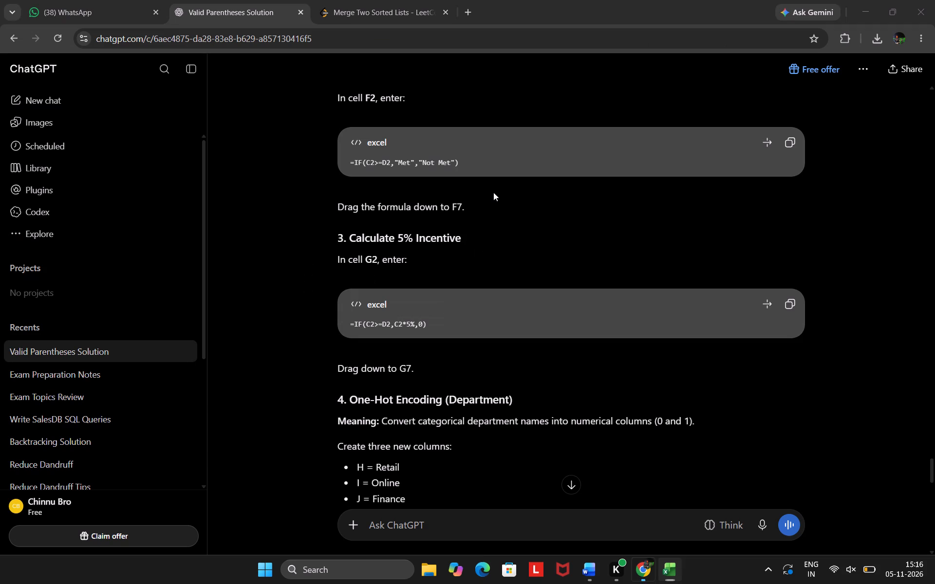
key(alt+Tab)
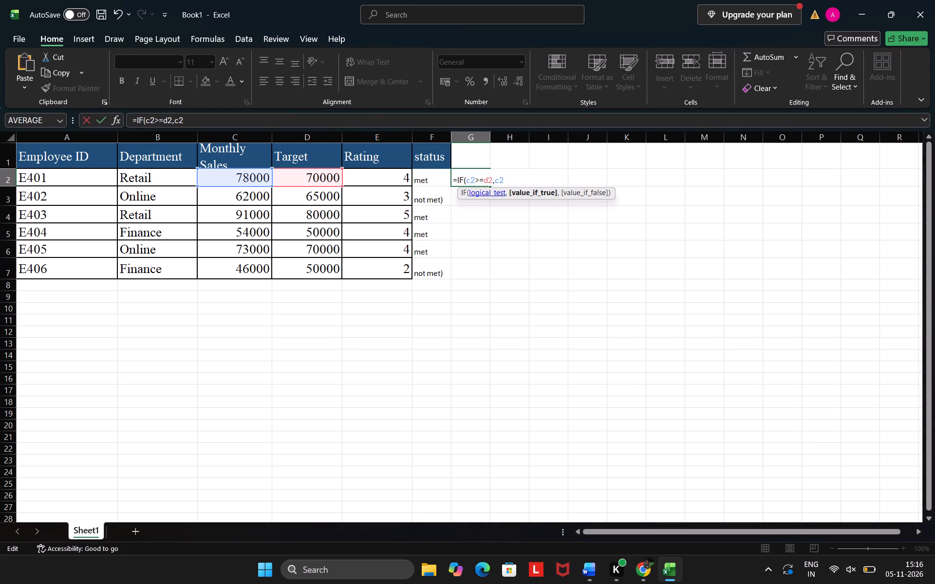
key(shift+asterisk)
key(alt+Tab)
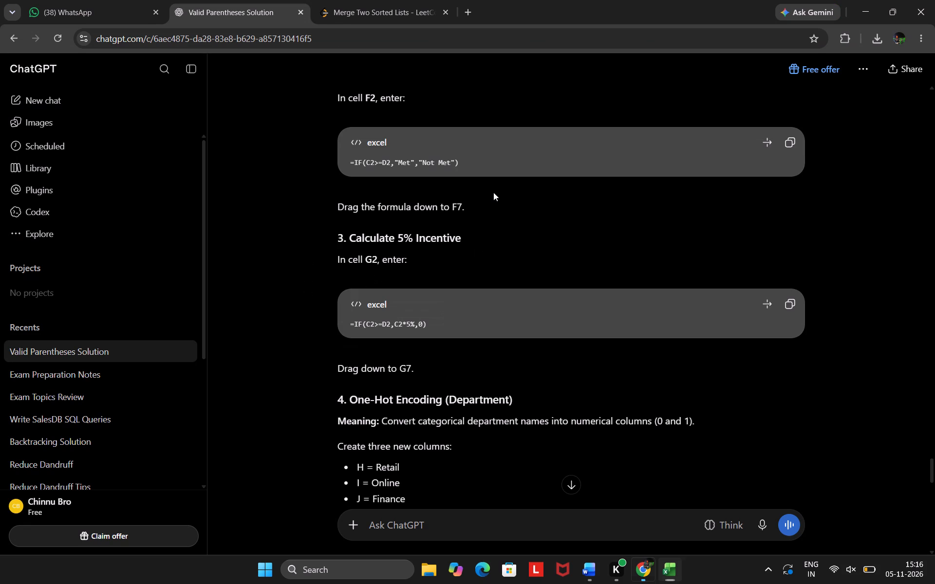
key(alt+Tab)
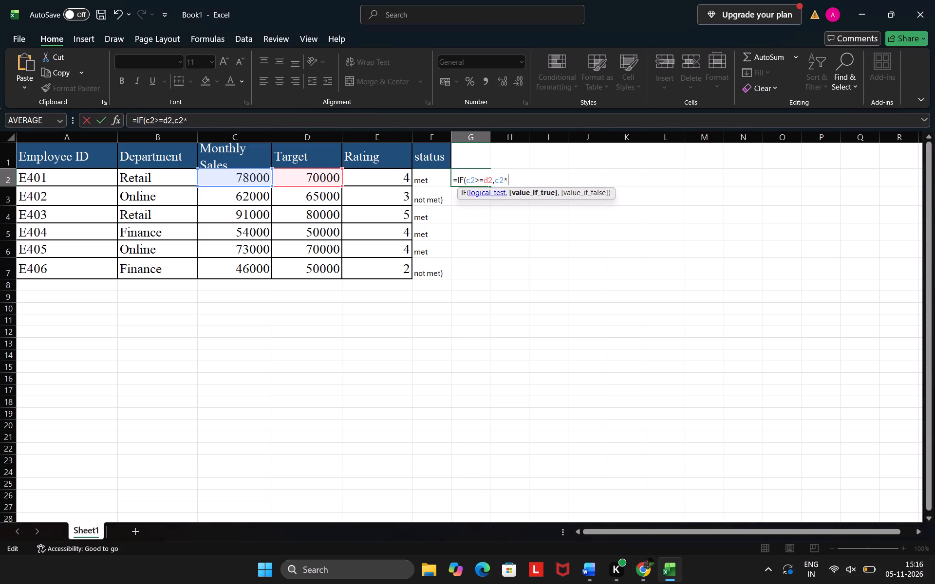
key(alt+Tab)
key(alt+Tab)
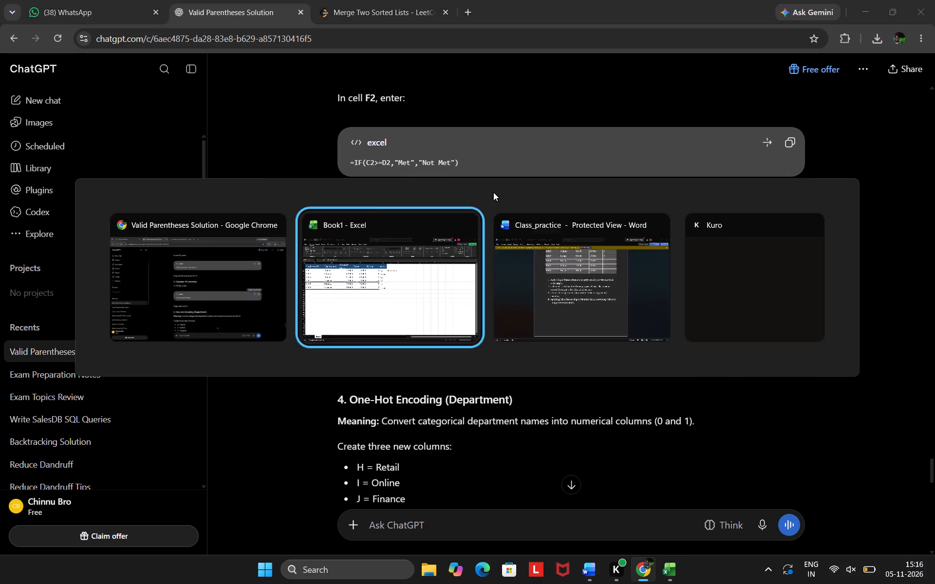
key(5)
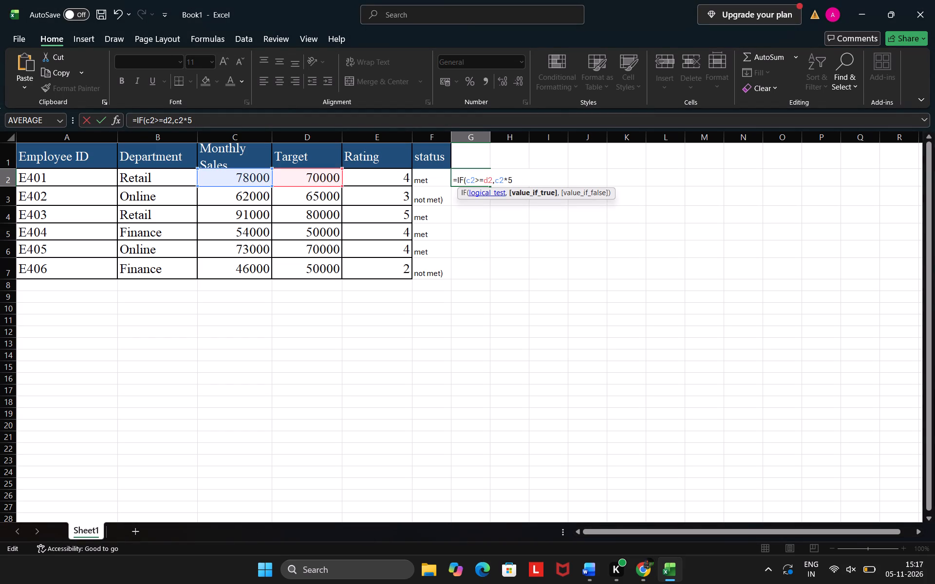
key(shift+percent)
Complete the G2 formula with 0 as the value if false, so it reads =IF(C2>=D2,C2*5%,0), and enter it.
key(alt+Tab)
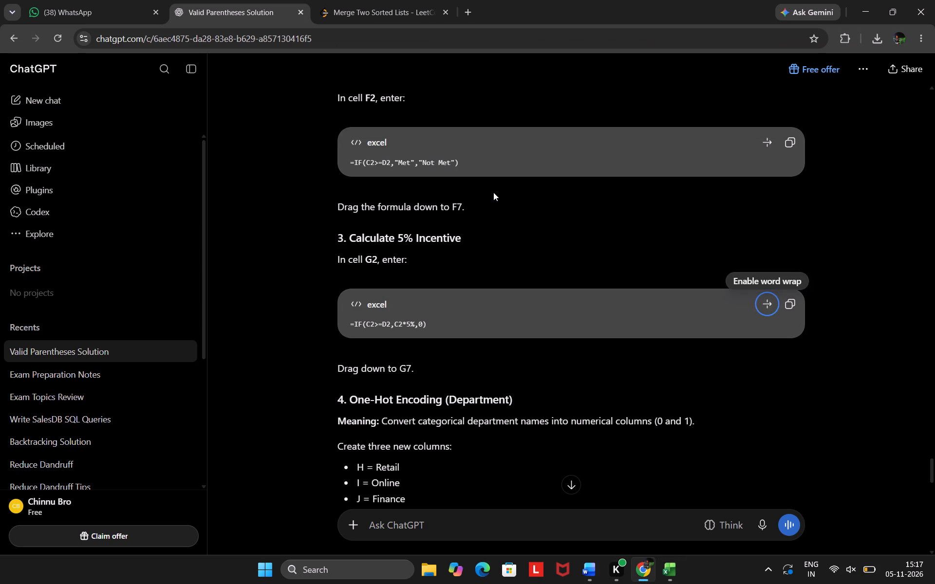
key(alt+Tab)
key(alt+Tab)
key(alt+Tab)
key(comma)
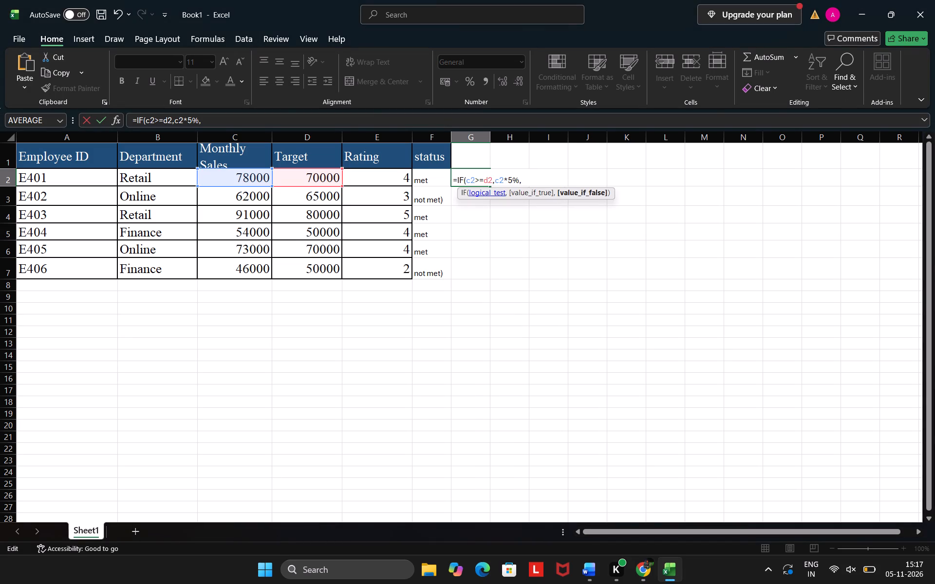
key(alt+Tab)
key(alt+Tab)
key(0)
key(alt+Tab)
key(alt+Tab)
key(shift+parenright)
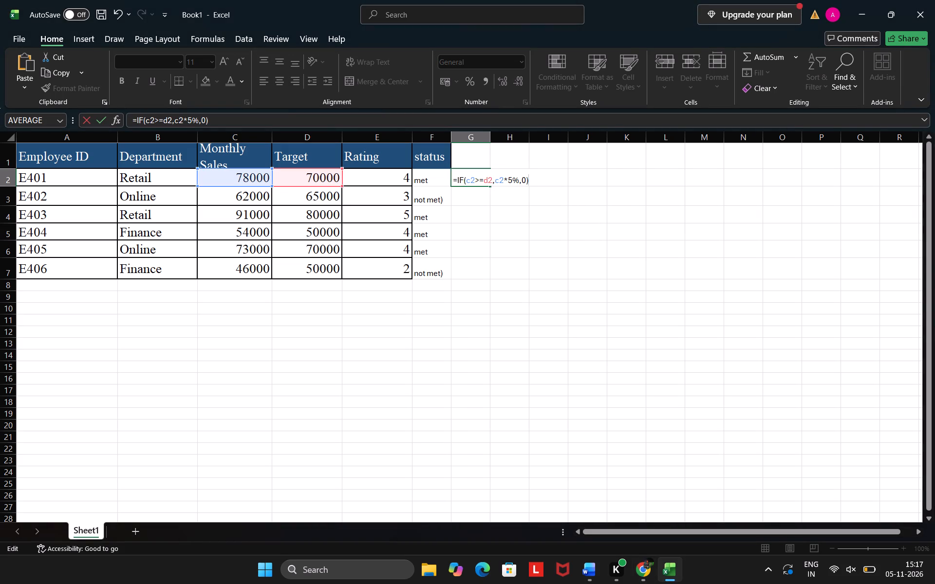
key(Return)
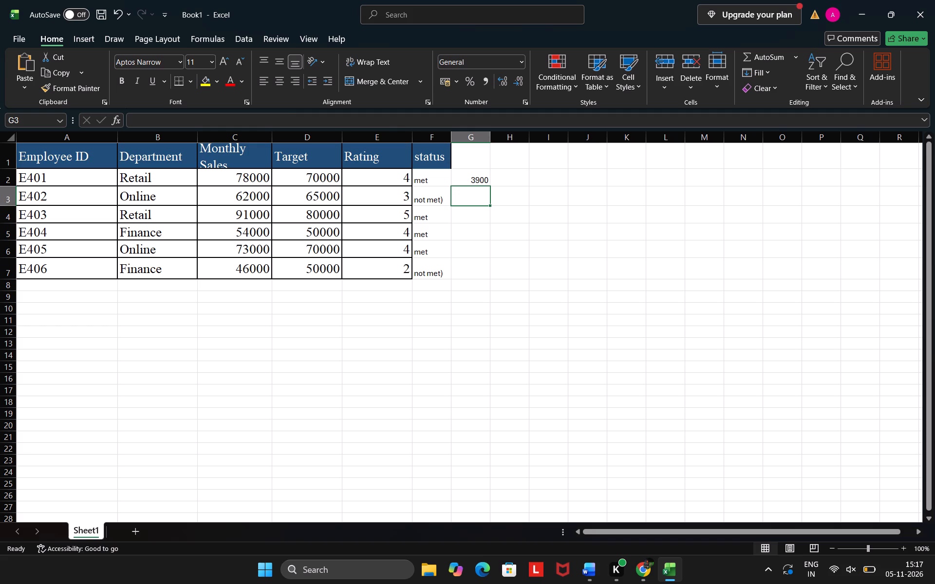
Fill the incentive formula from G2 down through G7.
click(476, 178)
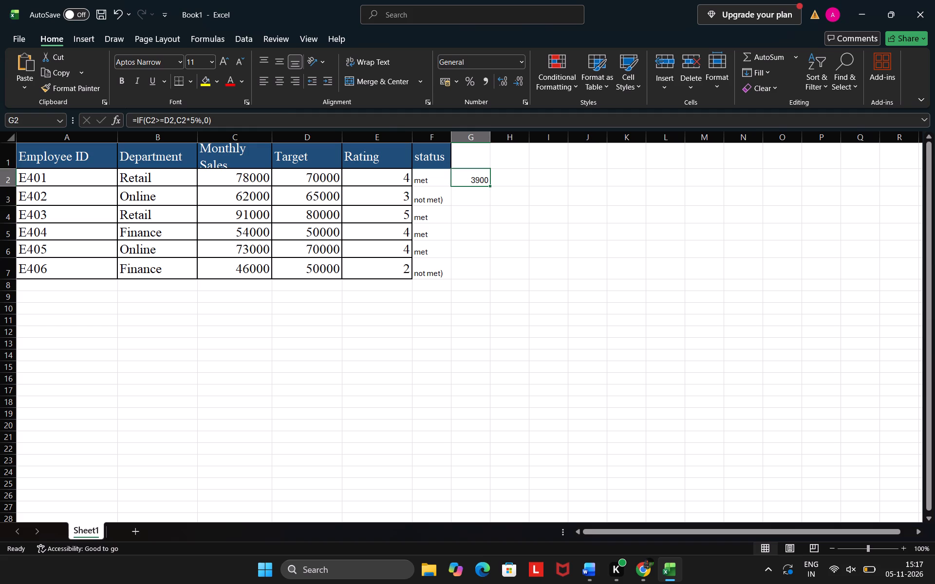
drag(490, 187, 487, 277)
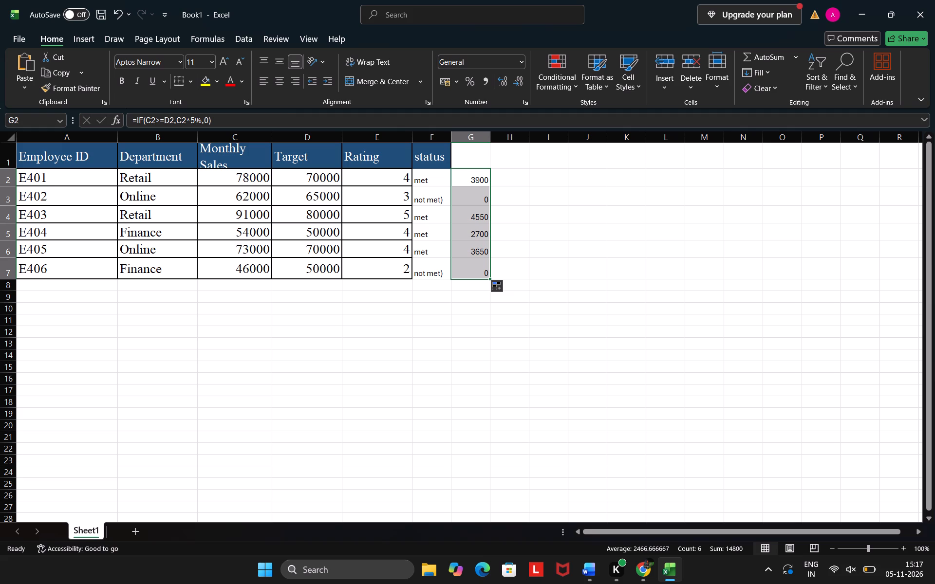
click(475, 178)
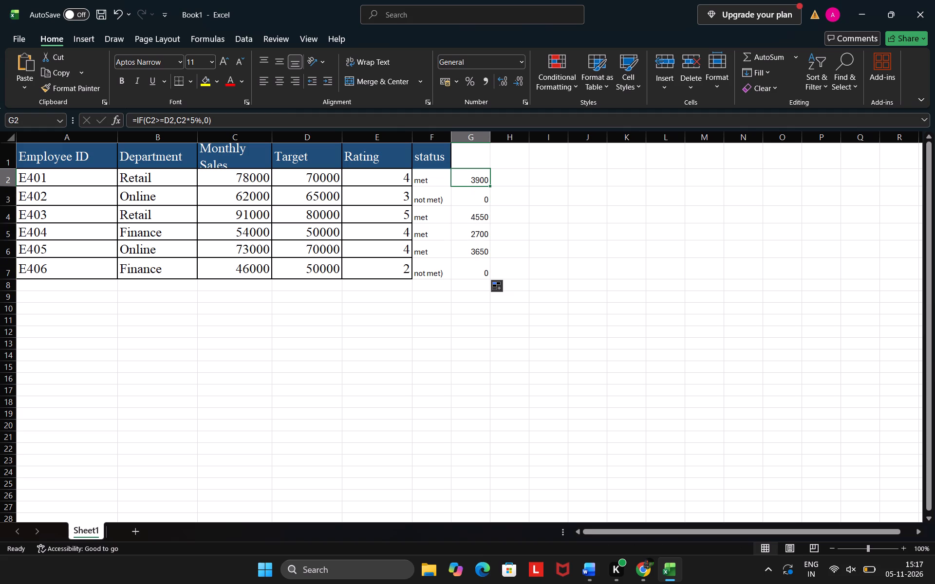
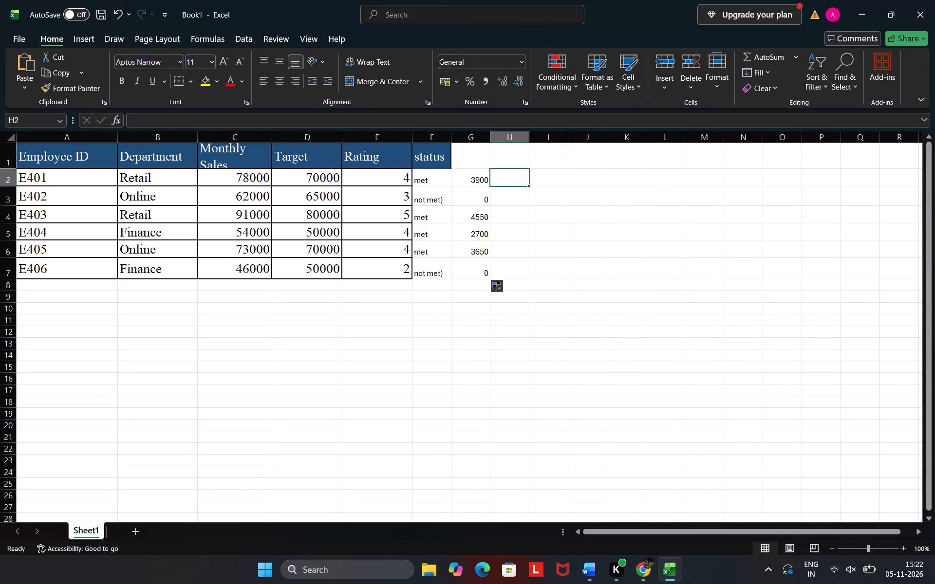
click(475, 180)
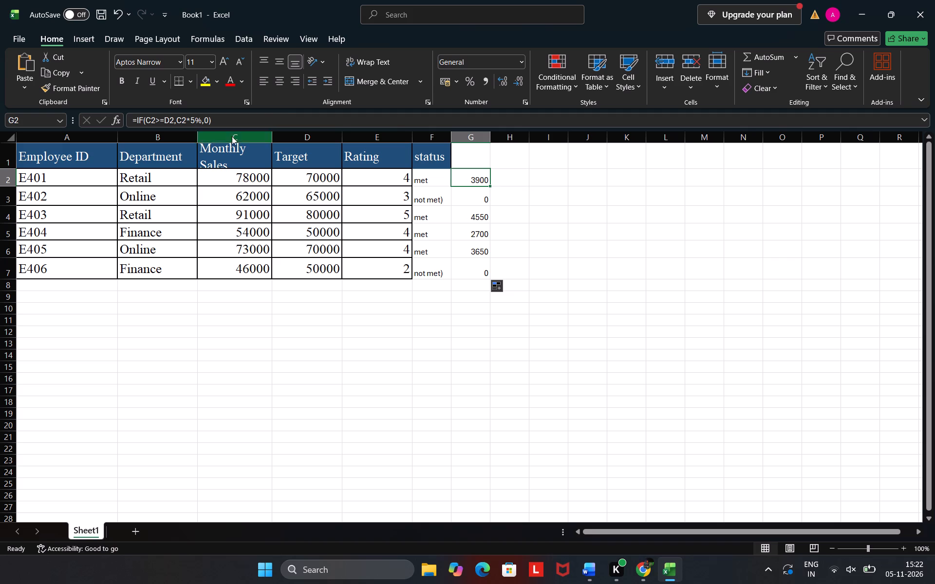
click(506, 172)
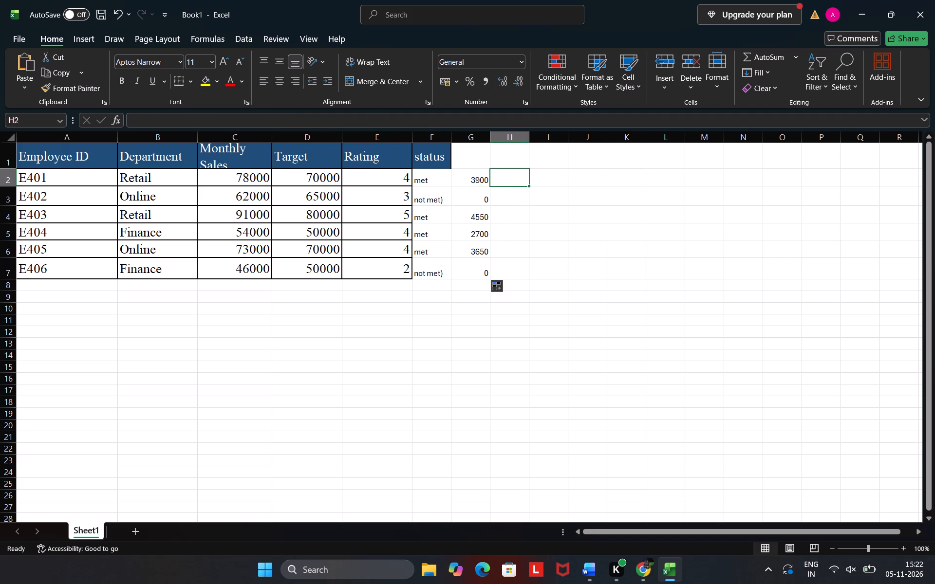
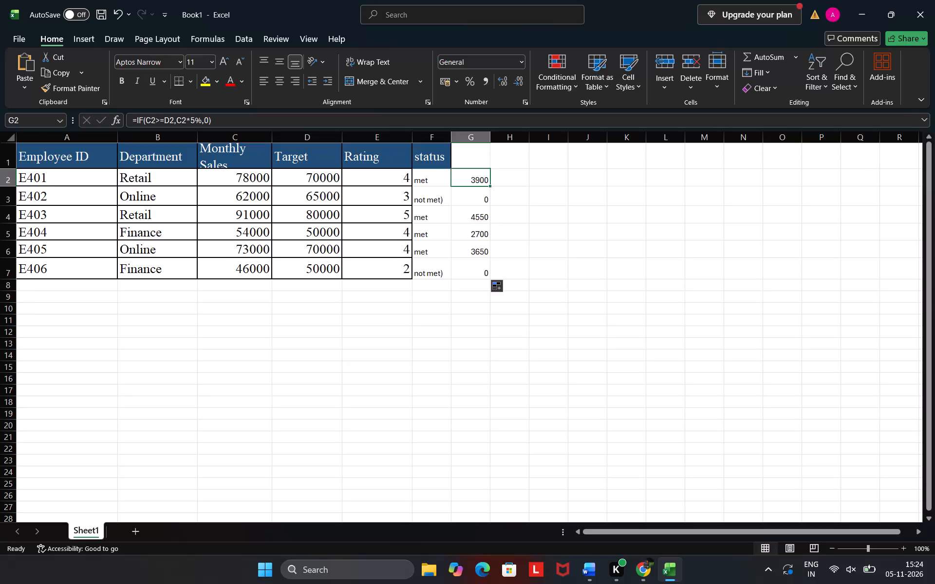
click(517, 177)
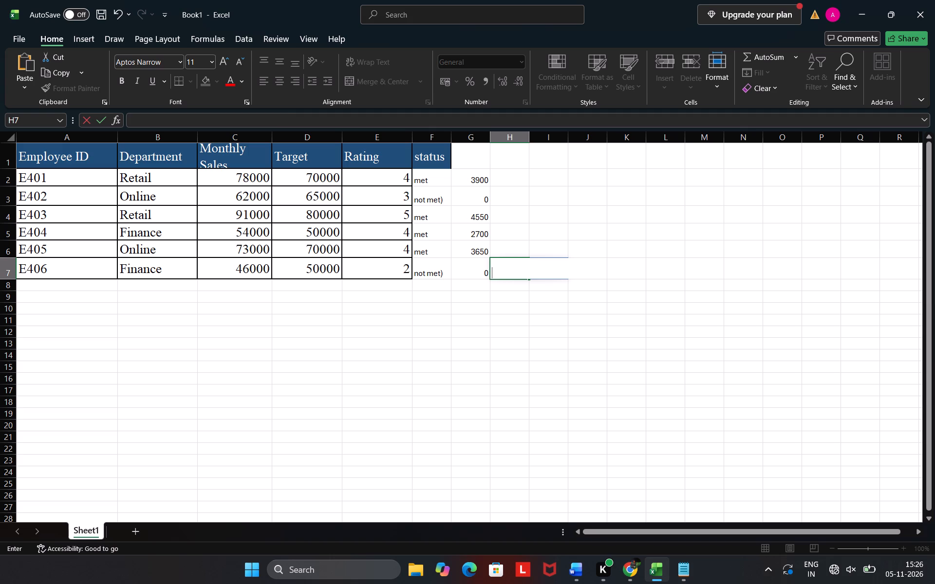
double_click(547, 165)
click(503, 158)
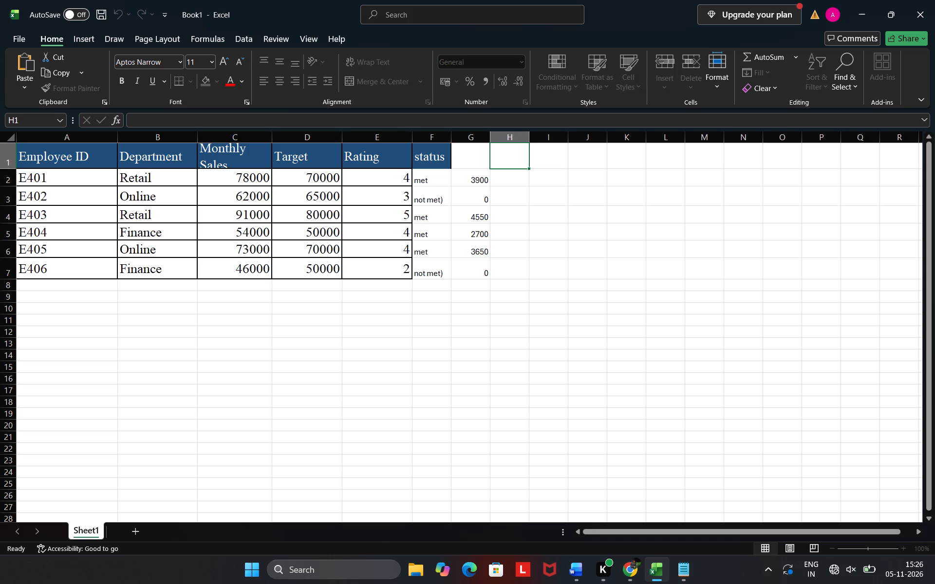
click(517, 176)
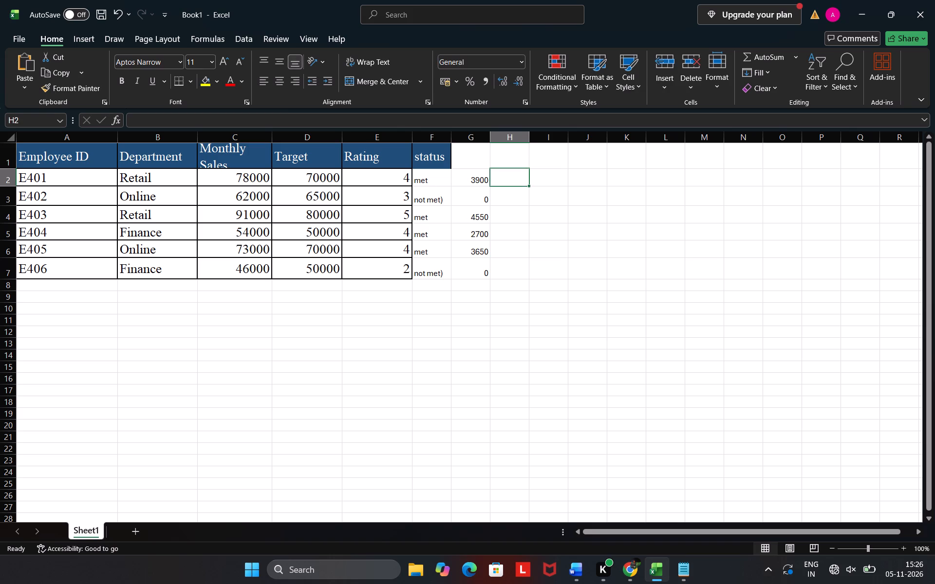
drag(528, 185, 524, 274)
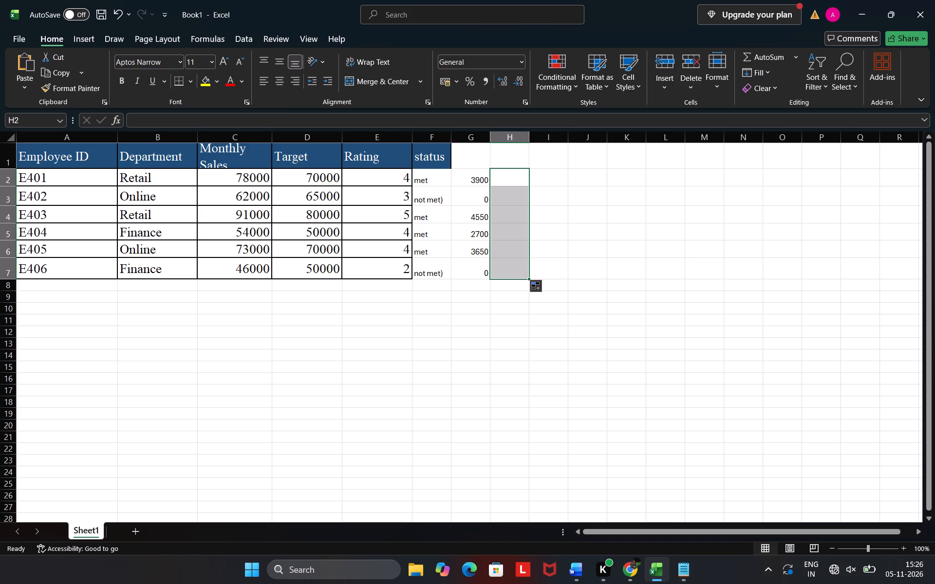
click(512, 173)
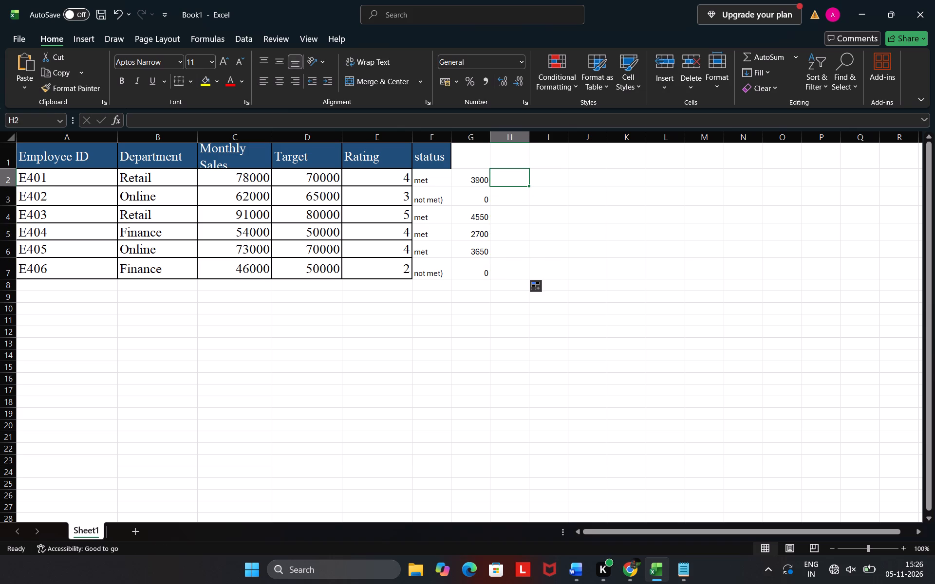
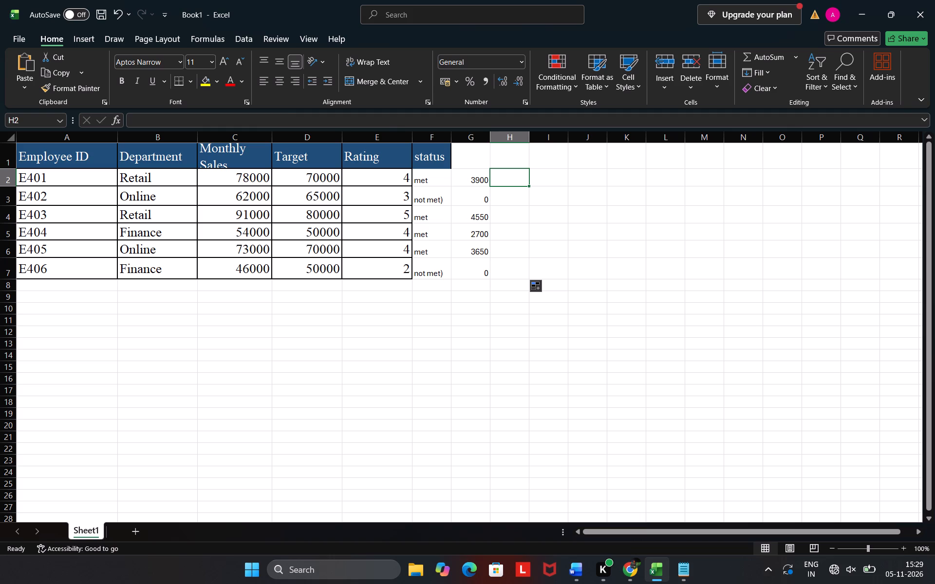
click(471, 184)
key(BackSpace)
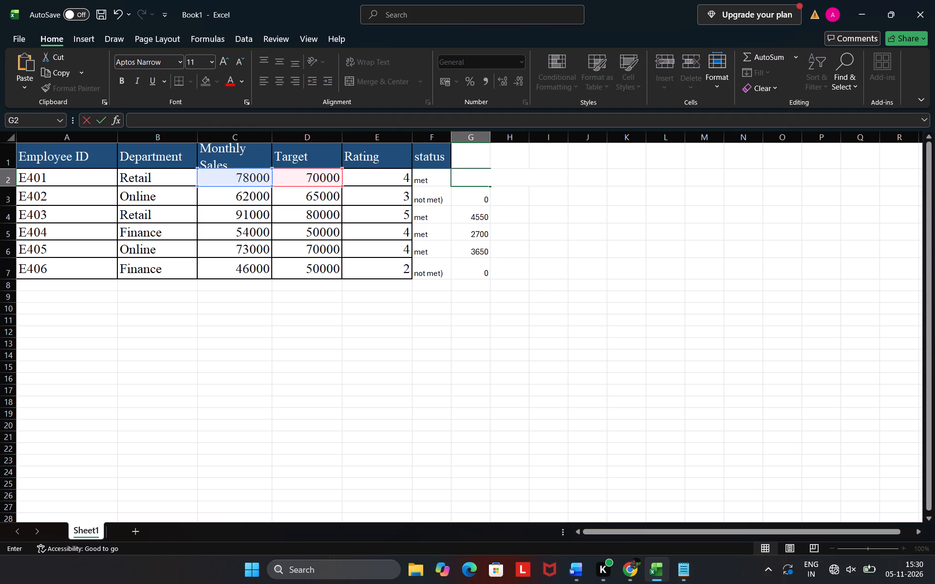
click(478, 195)
key(BackSpace)
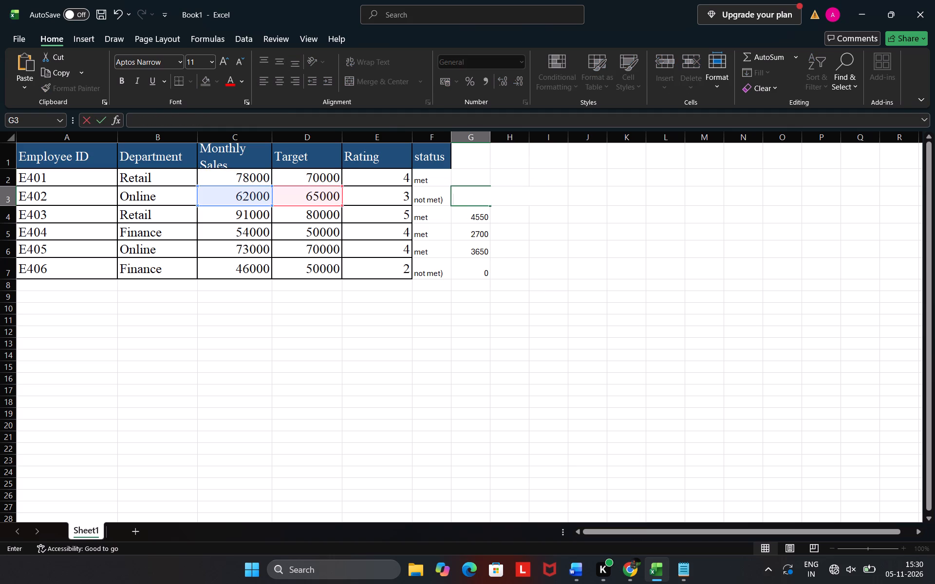
click(478, 215)
key(BackSpace)
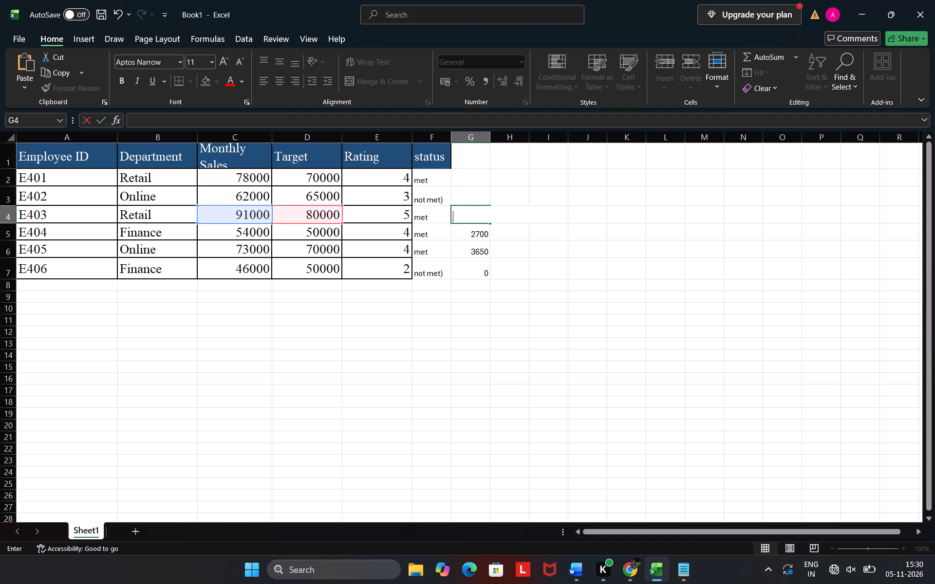
click(481, 237)
key(BackSpace)
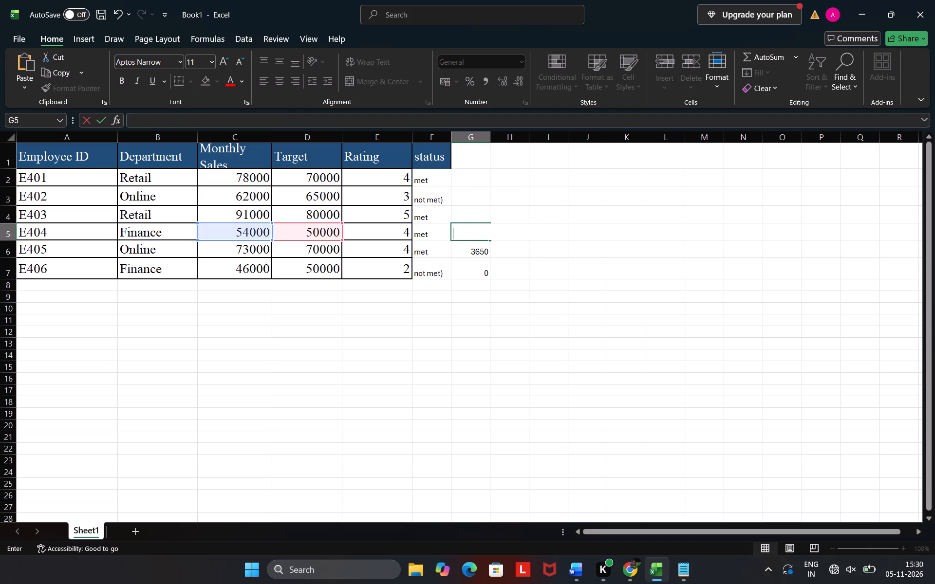
click(479, 254)
key(BackSpace)
key(BackSpace)
click(473, 271)
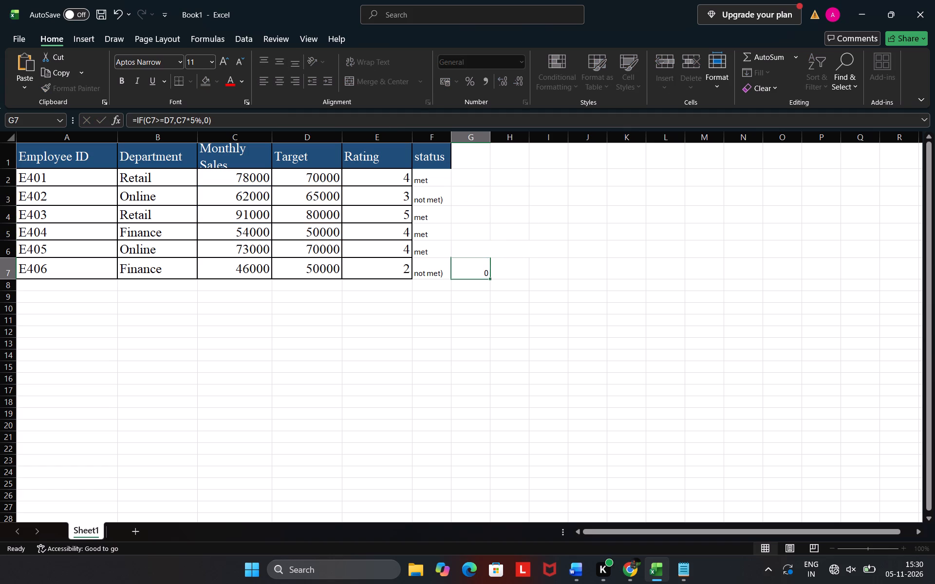
key(BackSpace)
Enter the header retail in cell G1, next to the status column.
click(474, 158)
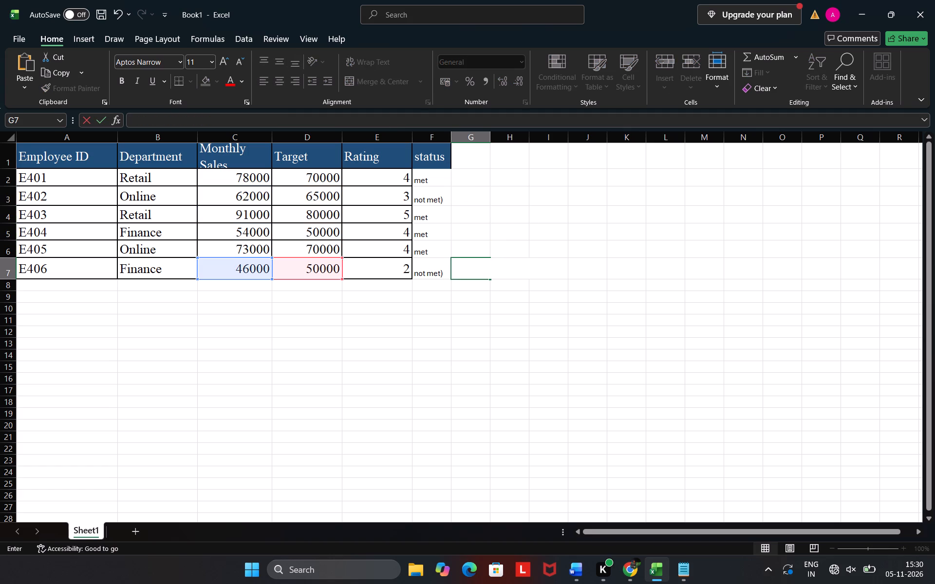
text(retail)
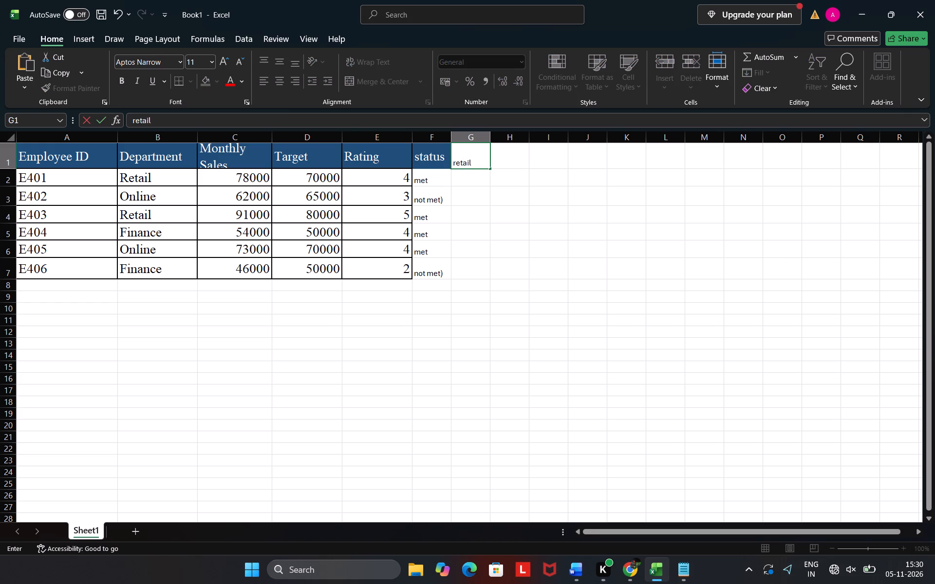
key(Return)
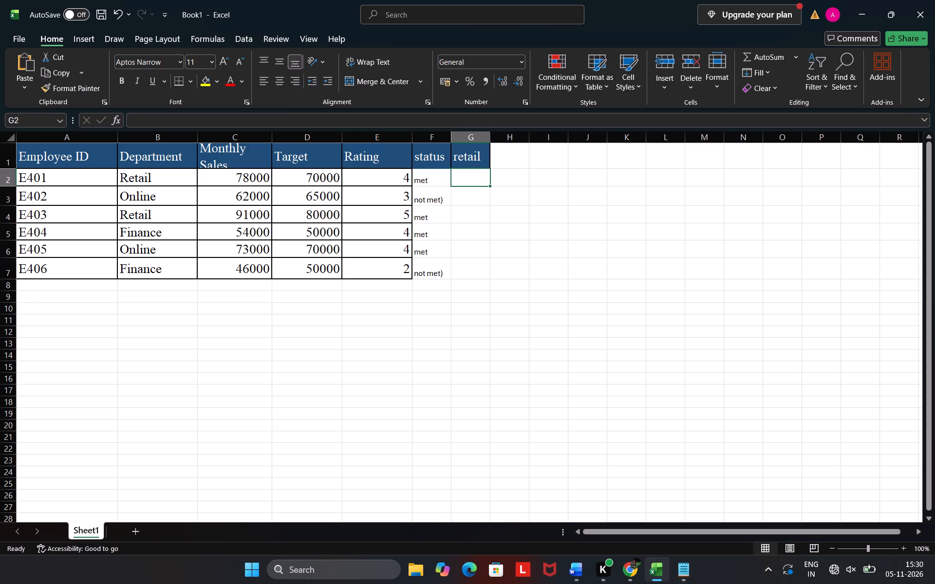
Start an IF formula in cell G2 with a column-locked reference to the Department column, as =IF(($b.
click(468, 181)
click(468, 181)
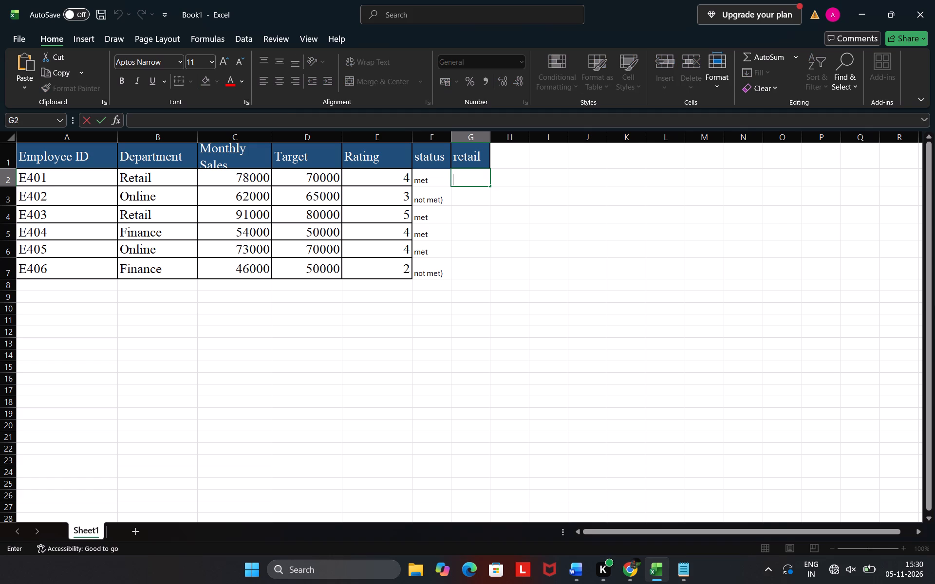
text(=if)
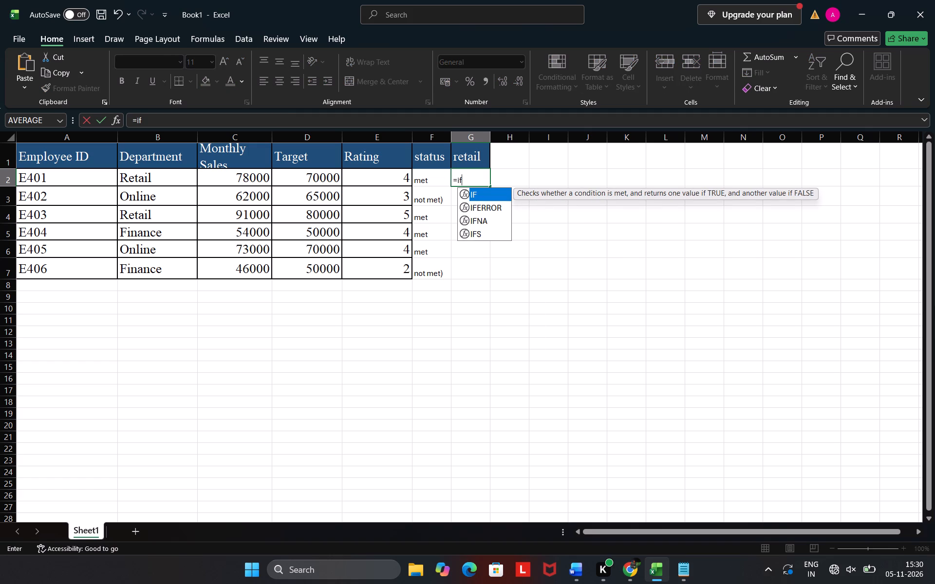
double_click(478, 194)
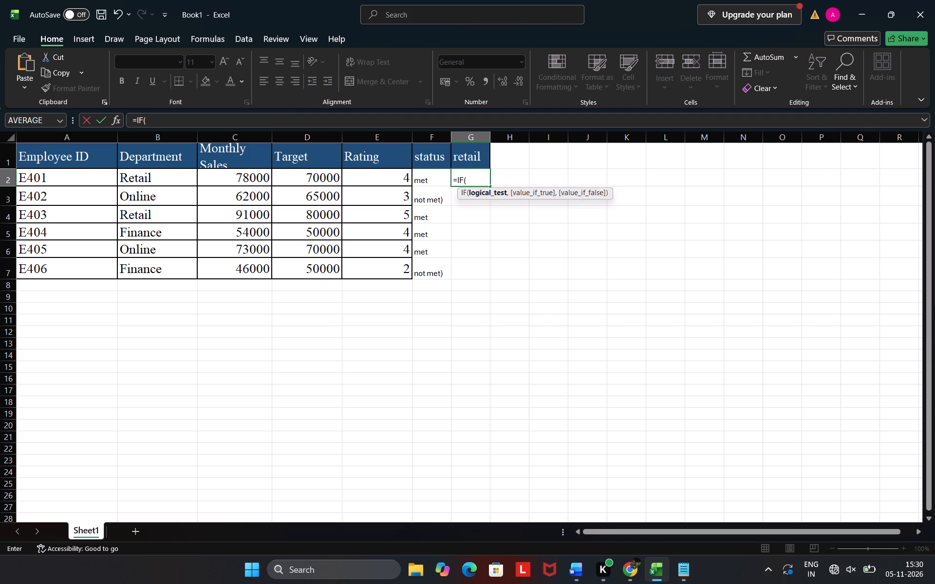
key(shift+parenleft)
key(shift+dollar)
text(b9)
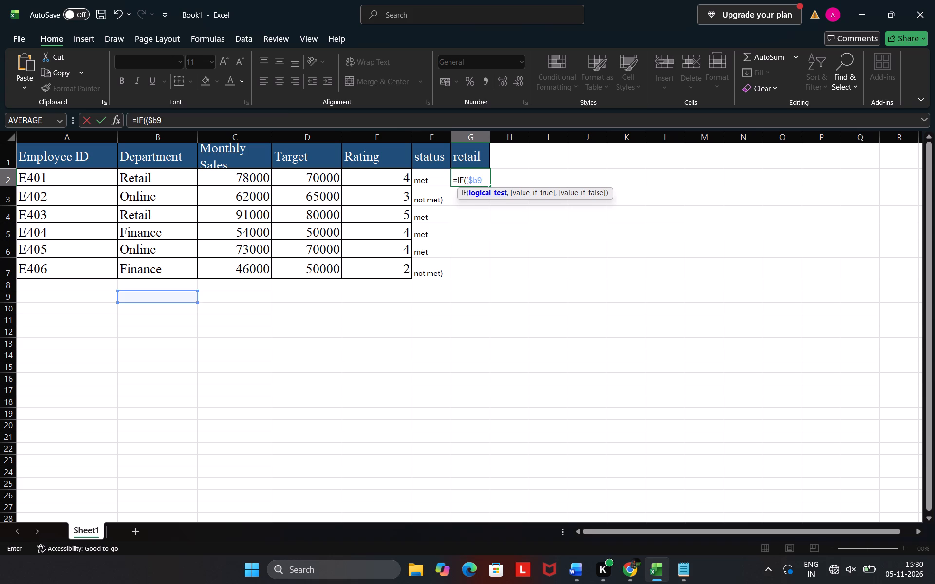
key(BackSpace)
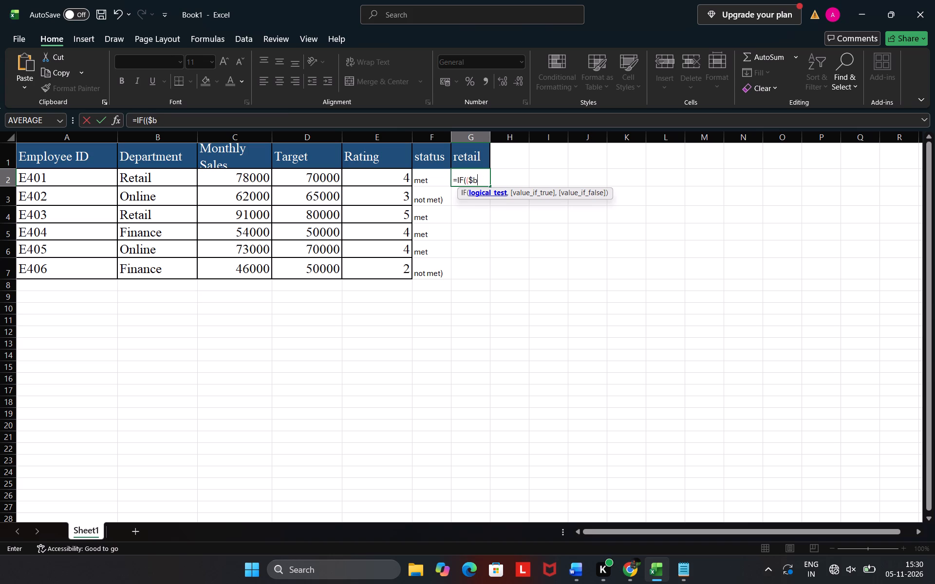
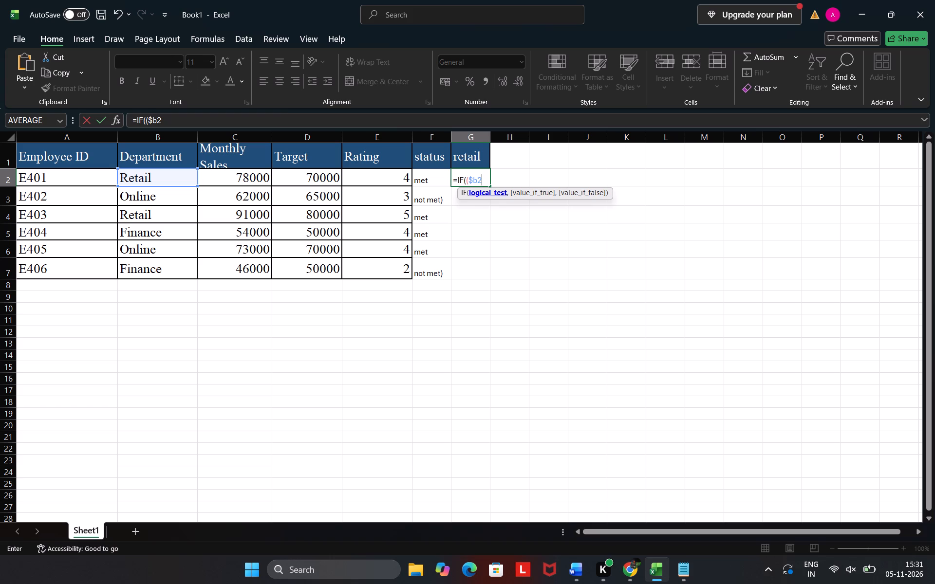
Continue the IF condition in cell G2 by comparing $b2 with the row-locked header reference h$1.
key(equal)
key(h)
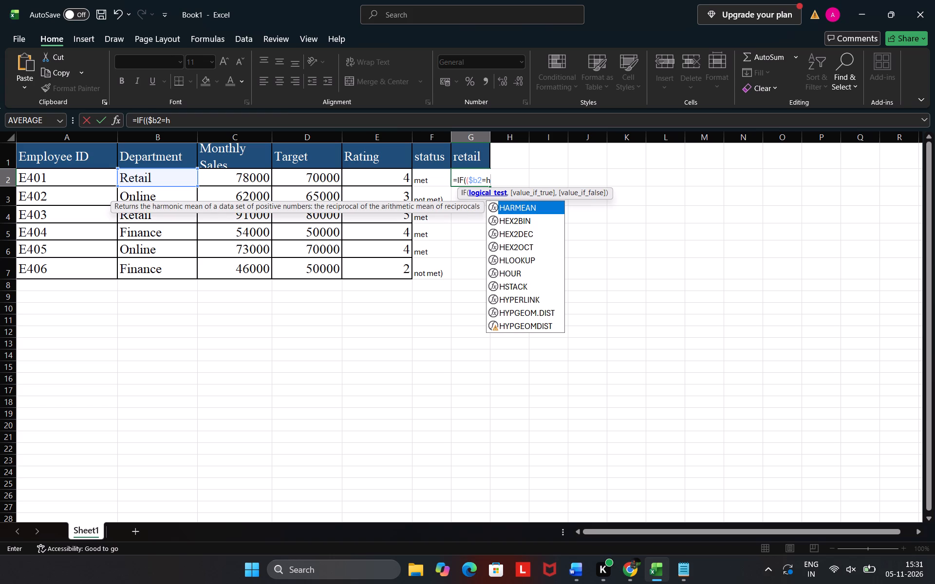
key(shift+dollar)
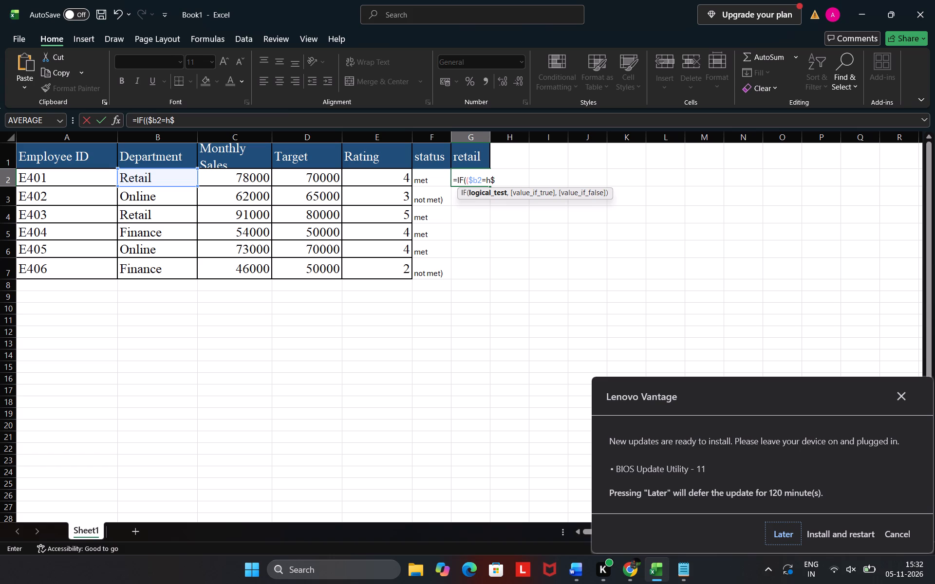
key(1)
Correct the header reference in G2's unfinished IF formula to g$1, so it points at the retail header.
key(Left)
key(Left)
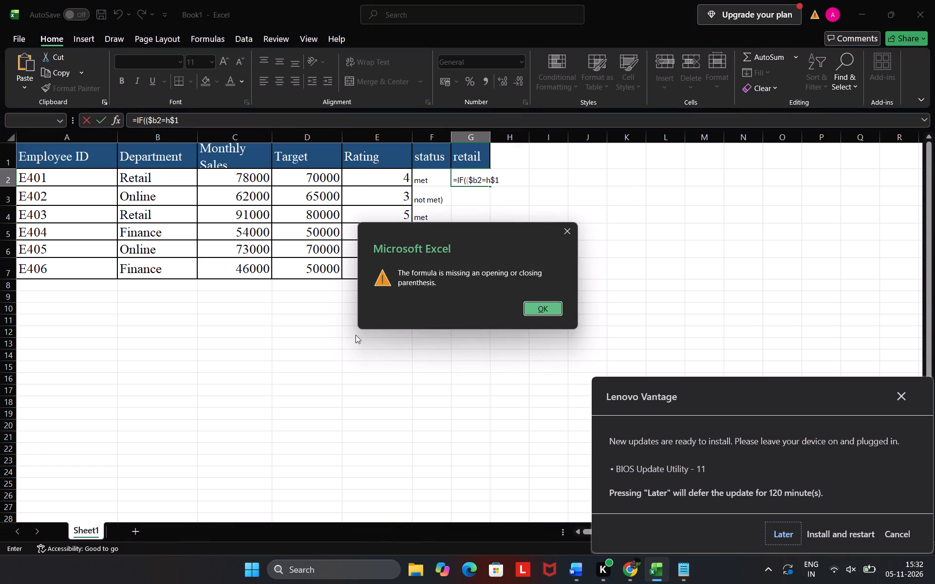
click(542, 304)
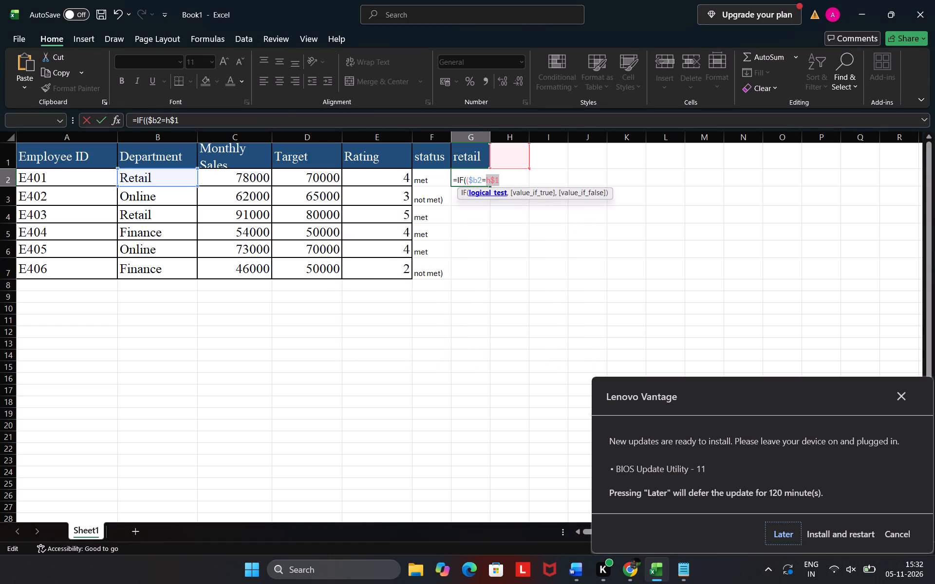
key(Left)
key(Right)
key(BackSpace)
key(g)
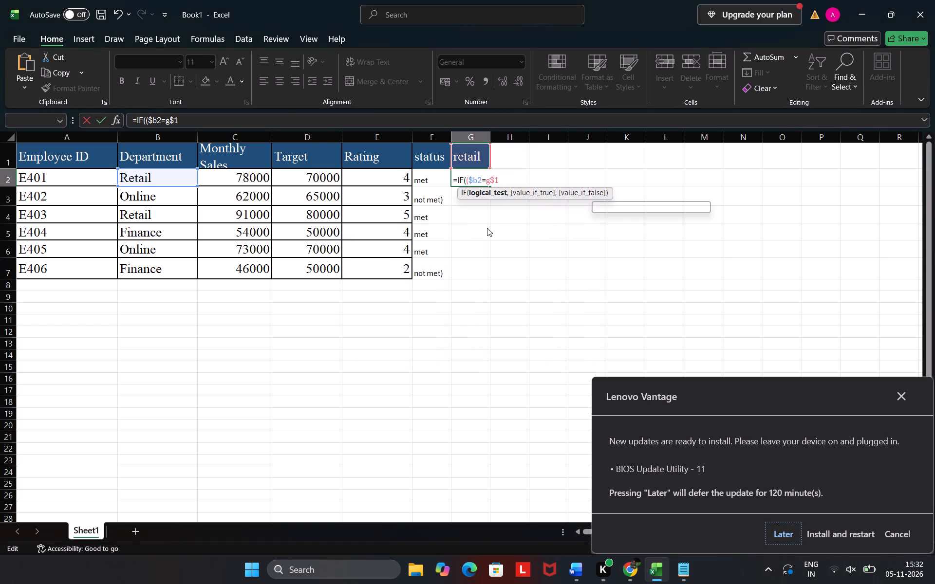
Add 1 and 0 as the true and false results and try to enter the formula =IF(($b2=g$1,1,0) in G2.
key(Right)
key(Right)
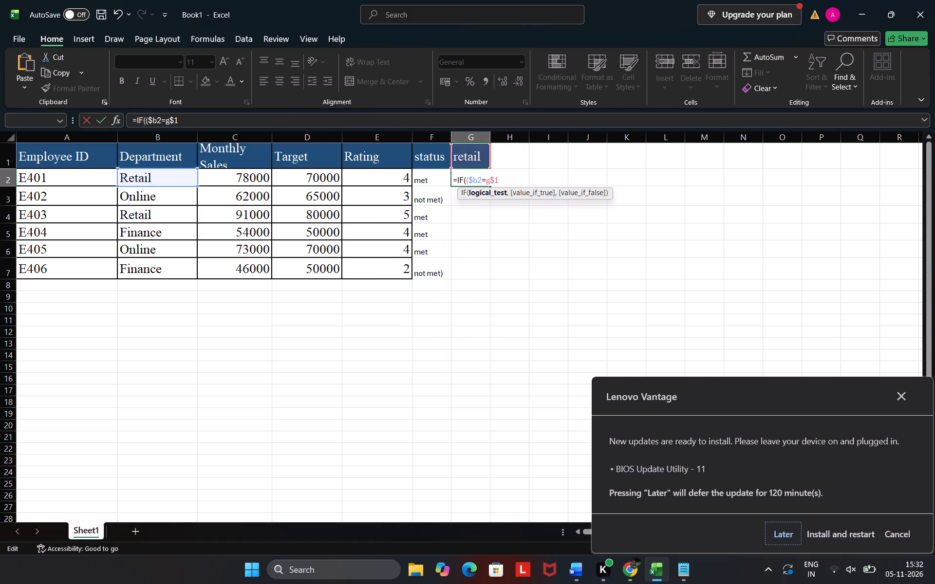
key(Right)
text(,1)
text(,0)
key(shift+parenright)
key(Return)
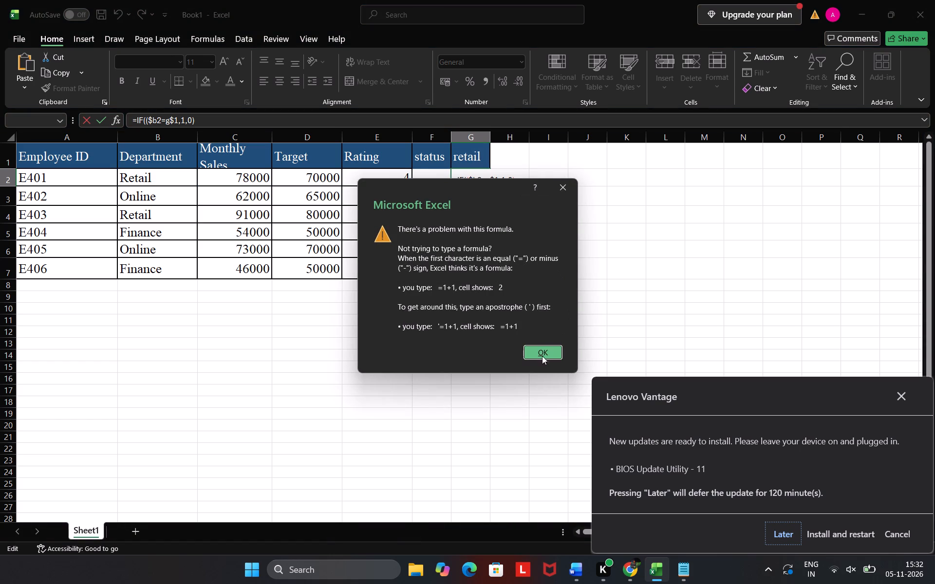
click(541, 356)
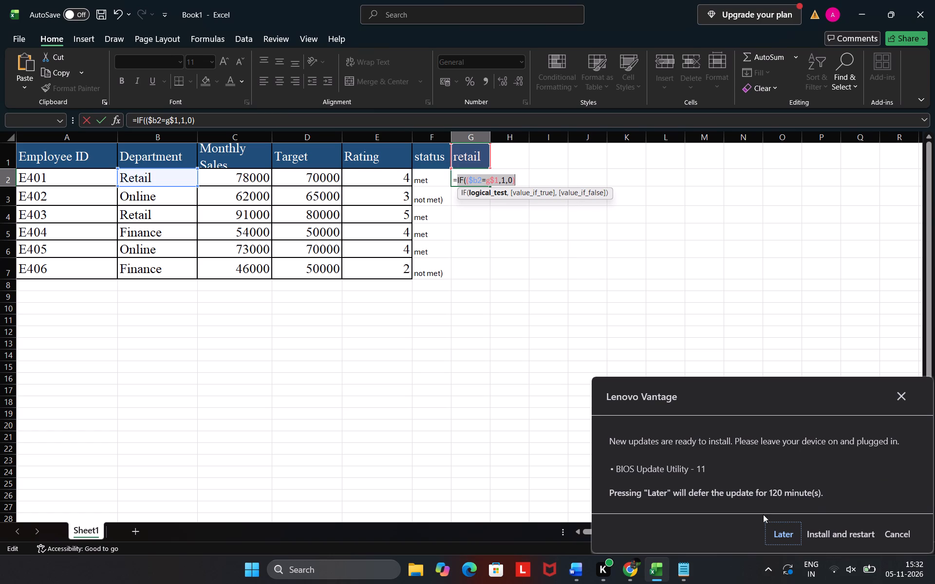
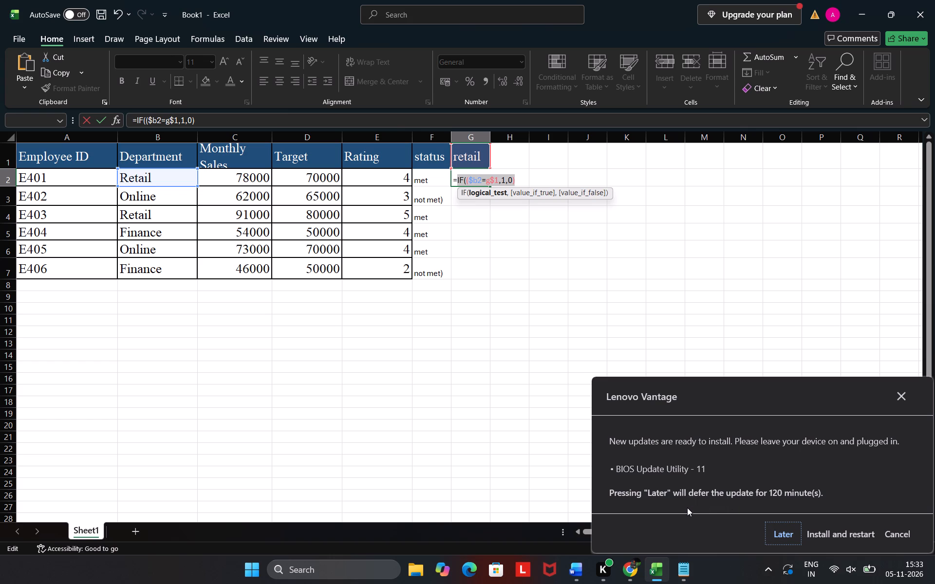
Defer the pending Lenovo Vantage BIOS update.
click(780, 528)
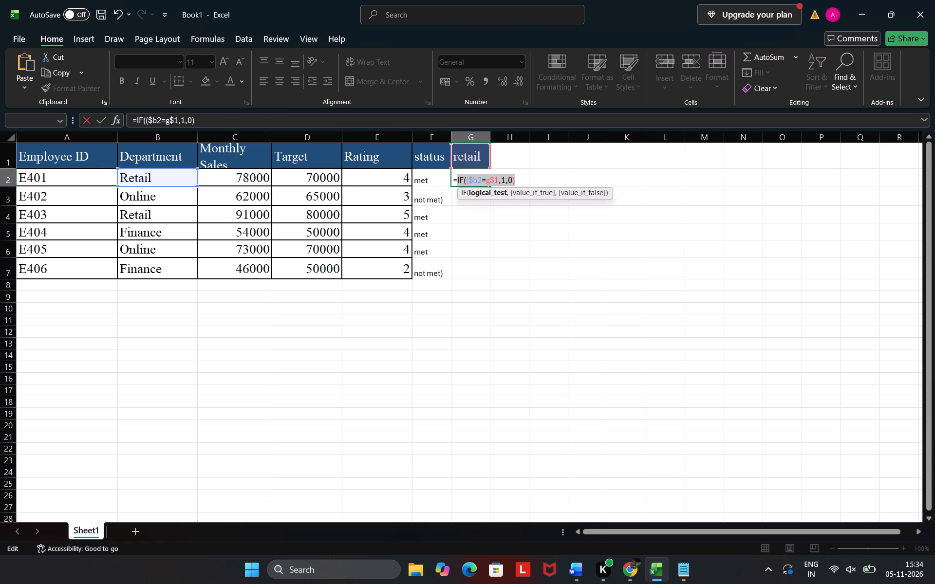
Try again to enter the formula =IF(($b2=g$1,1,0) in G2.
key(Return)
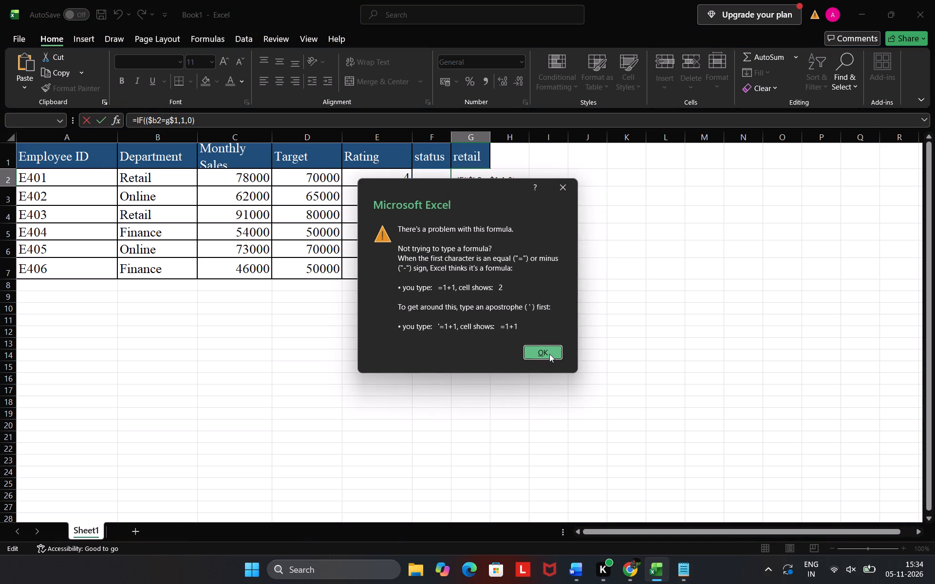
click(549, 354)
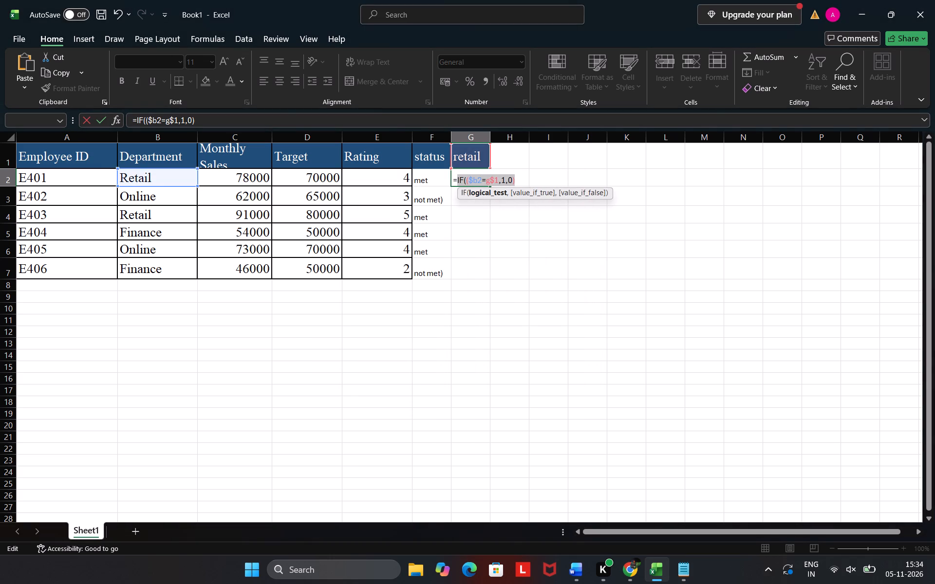
Remove the true and false results and the closing parenthesis from G2's formula, cutting it back to the g$1 reference.
click(483, 180)
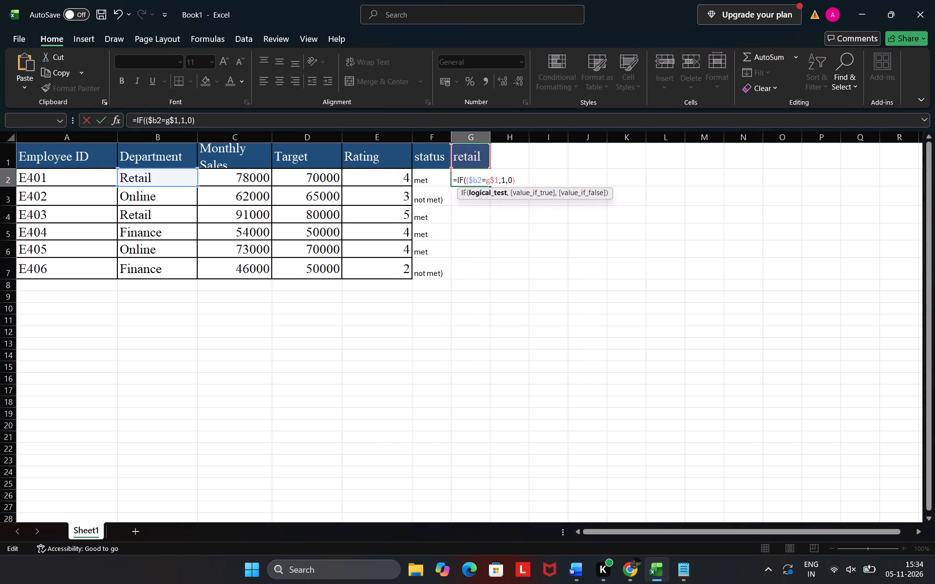
click(504, 180)
key(Left)
key(Left)
key(Right)
key(Right)
key(Right)
key(Right)
key(BackSpace)
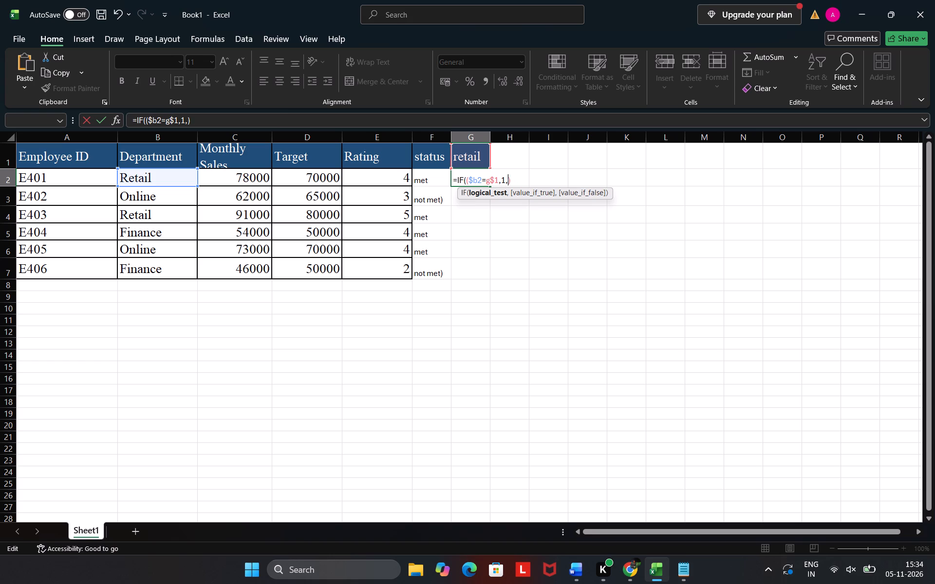
key(BackSpace)
key(BackSpace)
key(BackSpace)
key(Right)
key(BackSpace)
key(comma)
key(BackSpace)
Delete the extra opening parenthesis before $b2 in G2's IF formula.
key(Left)
key(Left)
key(Left)
key(Left)
key(Left)
key(Left)
key(Left)
key(Left)
key(BackSpace)
Add 1 and 0 as the true and false results after g$1 and enter G2's formula as =IF($b2=g$1,1,0).
key(Right)
key(Right)
key(Right)
key(Right)
key(Right)
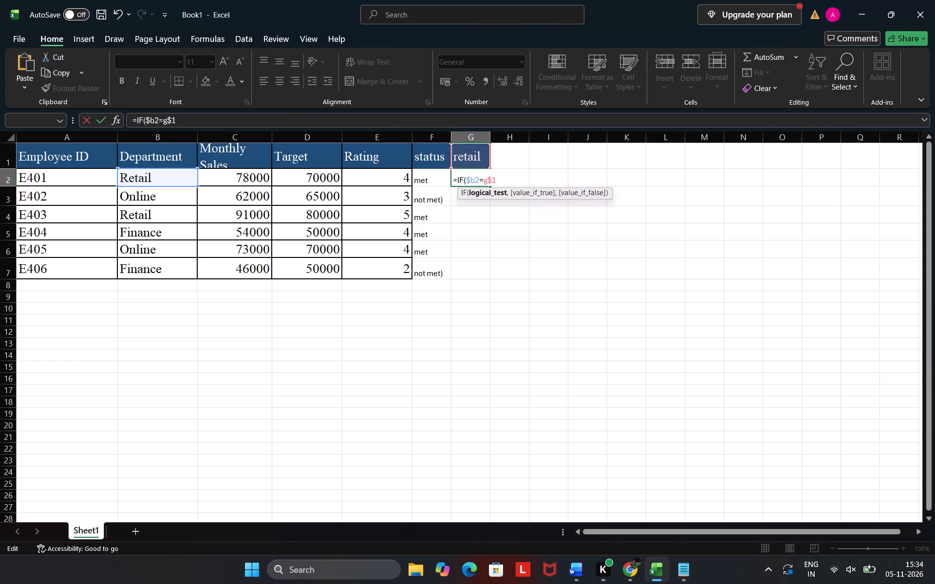
key(Right)
key(Right)
key(Right)
key(Right)
key(comma)
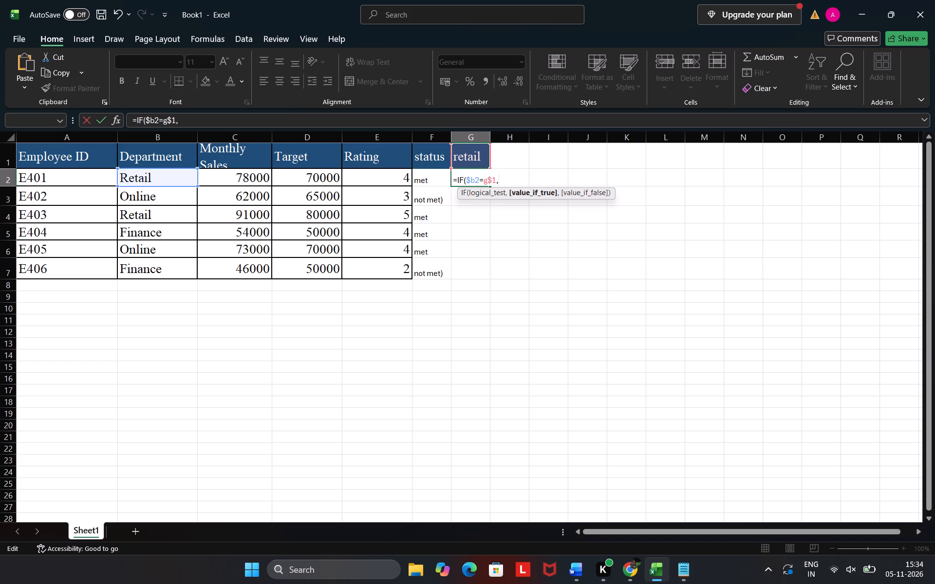
text(1,0)
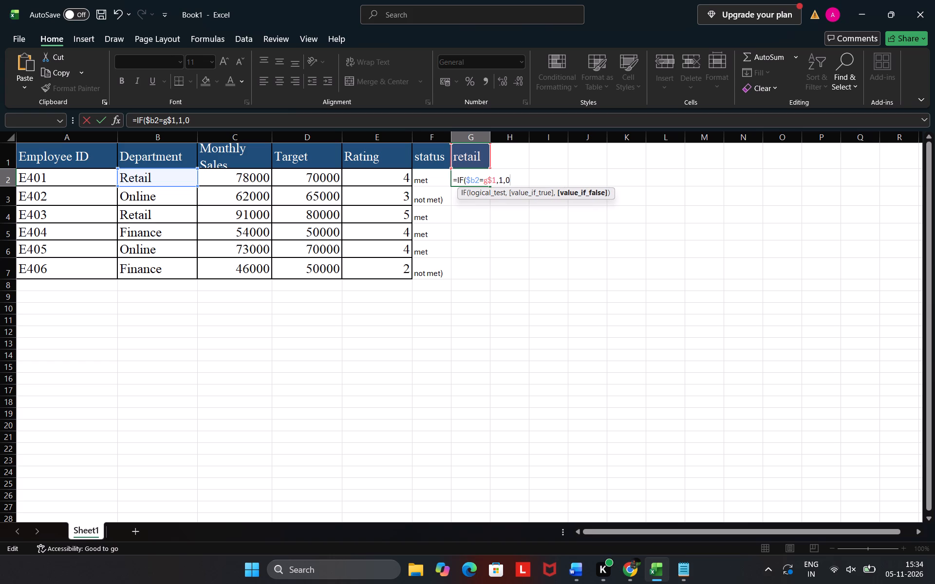
key(Return)
key(0)
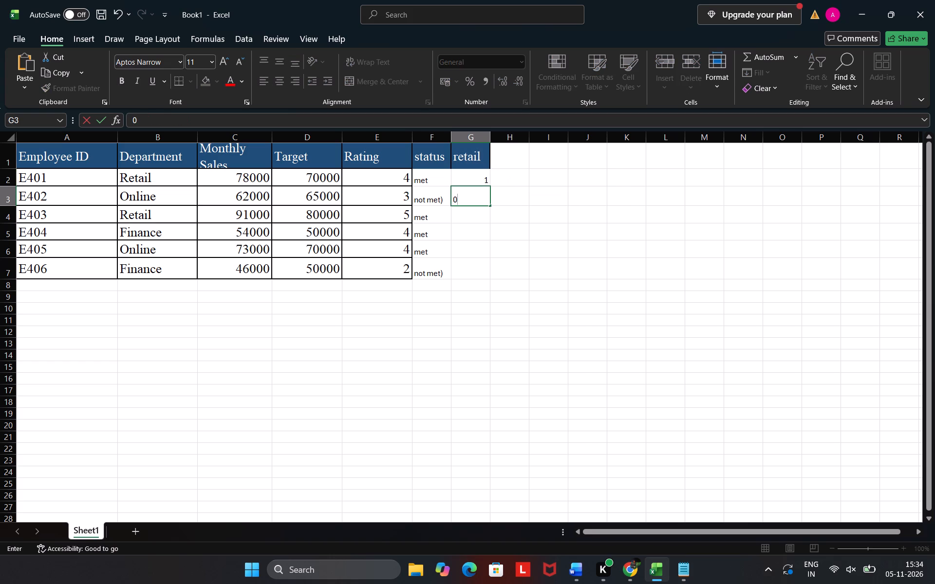
Fill the retail formula from G2 down to G7 for all employees.
click(471, 176)
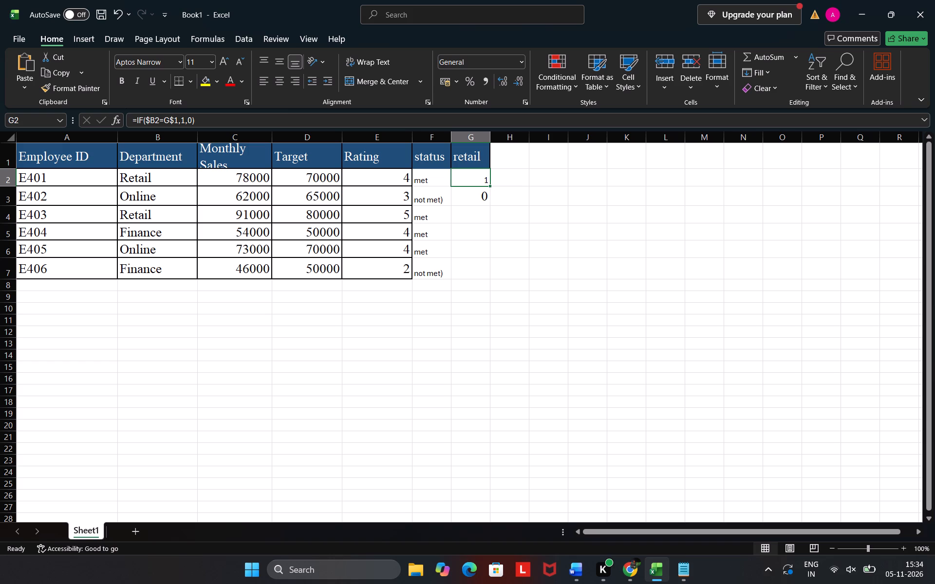
drag(490, 183, 510, 278)
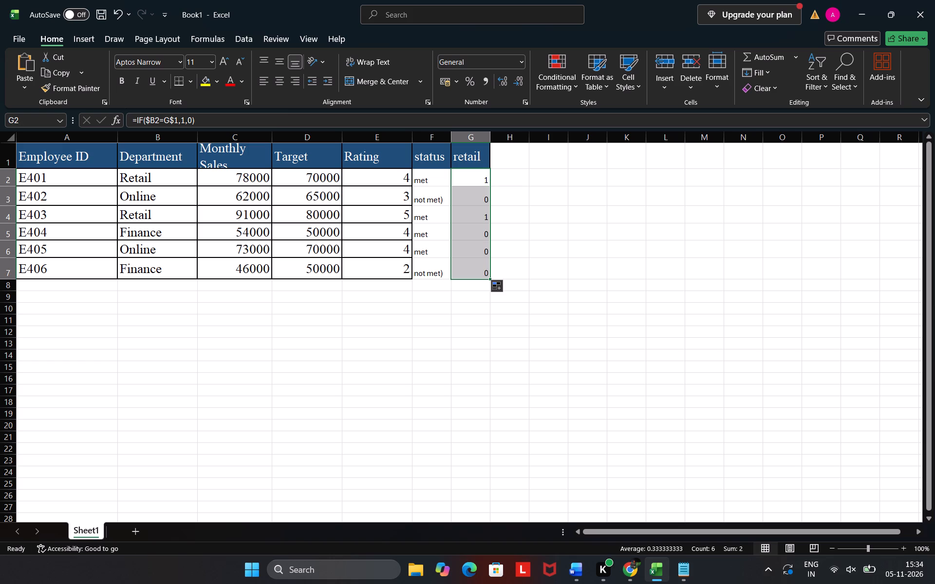
click(567, 281)
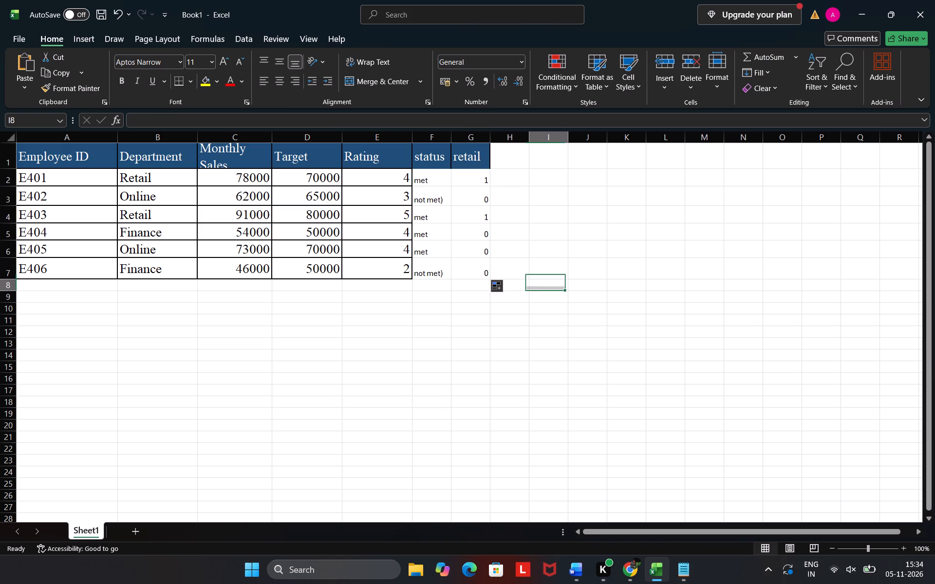
Enter the header online in H1, beside the retail column.
click(501, 171)
click(505, 160)
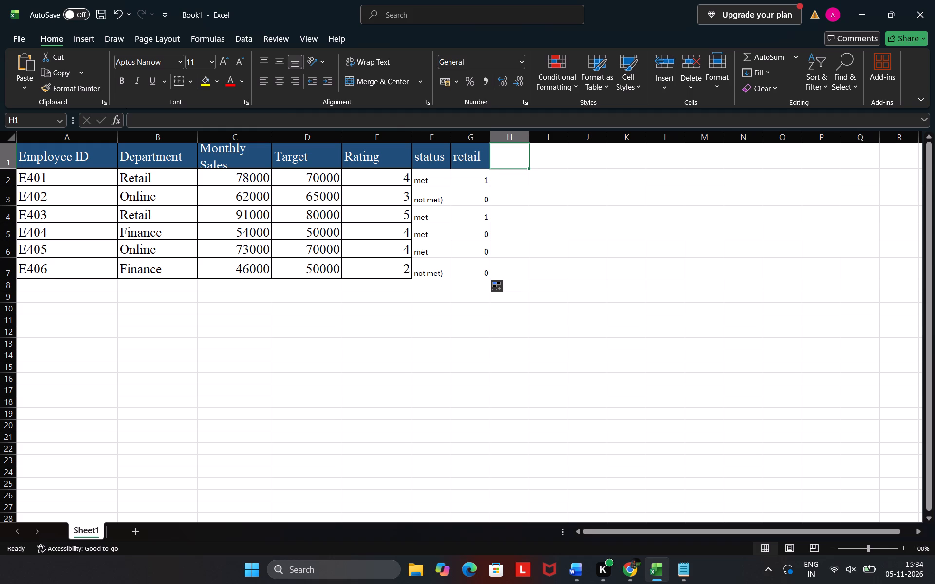
text(om)
key(BackSpace)
text(nline)
key(Return)
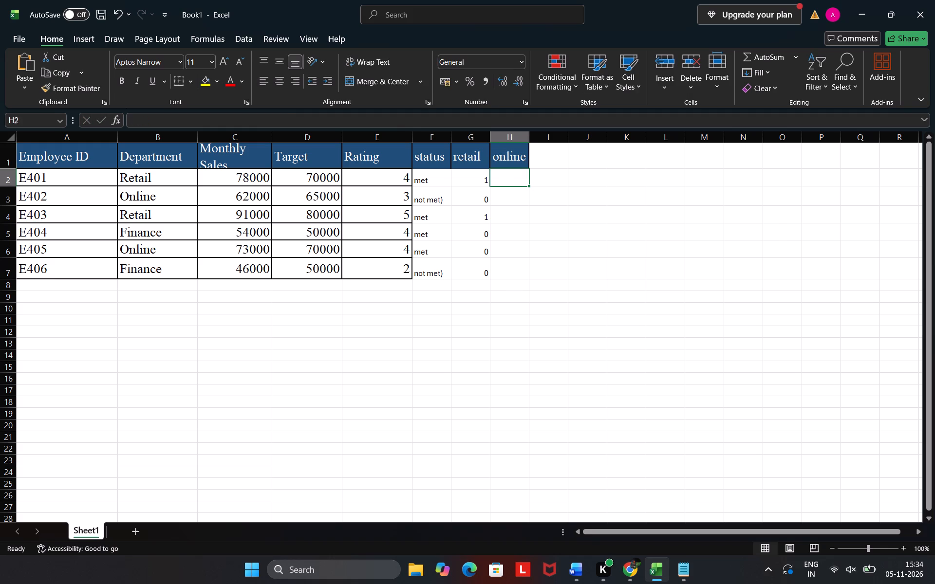
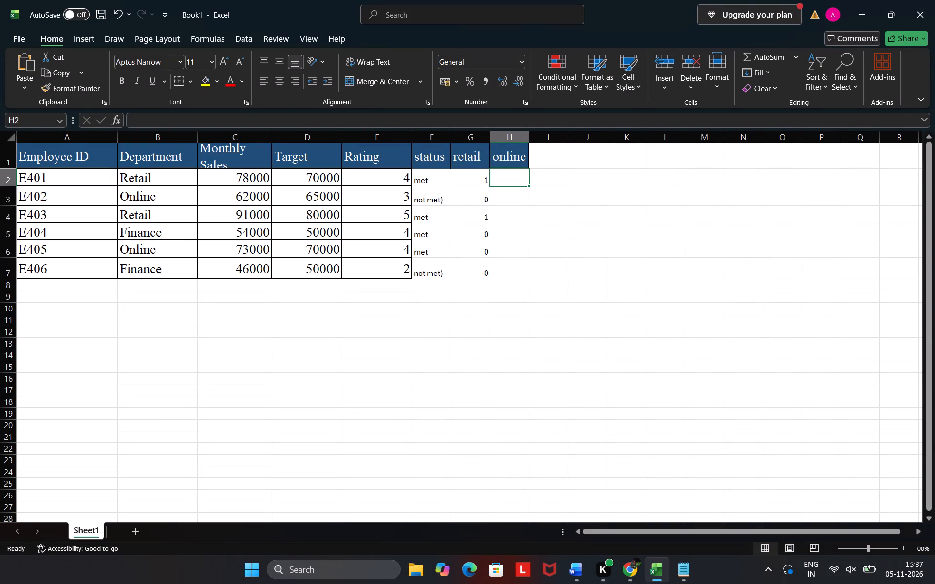
Remove the stray closing parenthesis from F3's status text, making the formula =IF(C3>=D3,"met","not met").
click(446, 200)
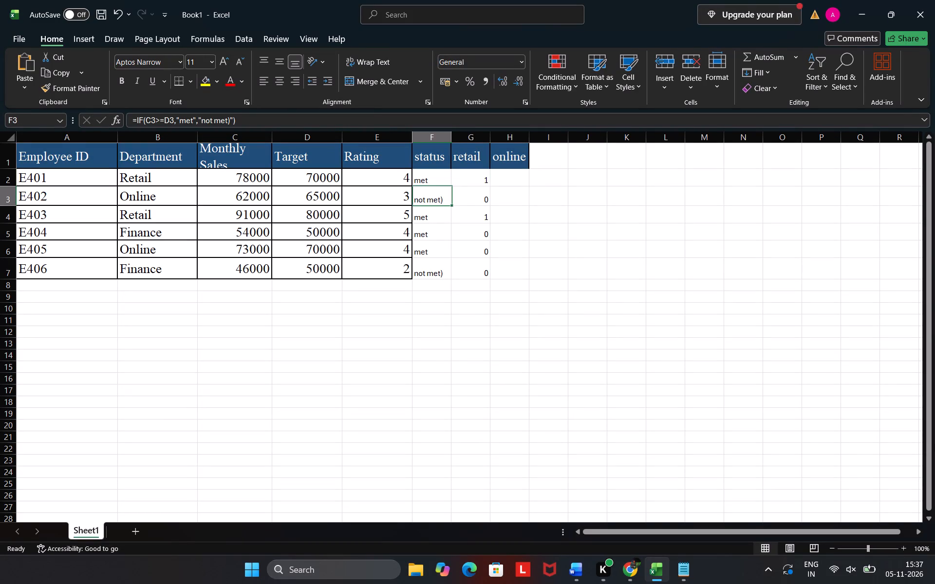
click(446, 200)
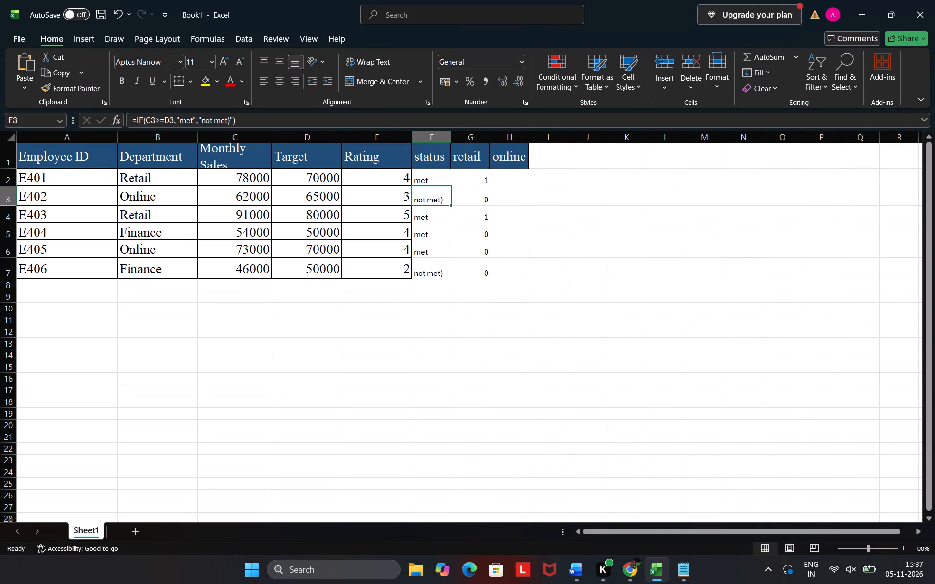
click(250, 121)
key(BackSpace)
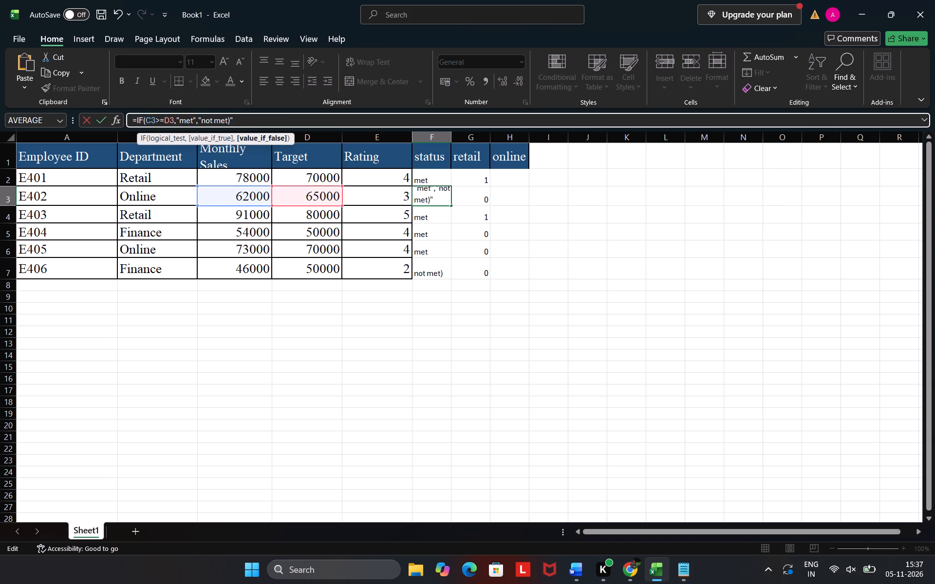
key(BackSpace)
key(Return)
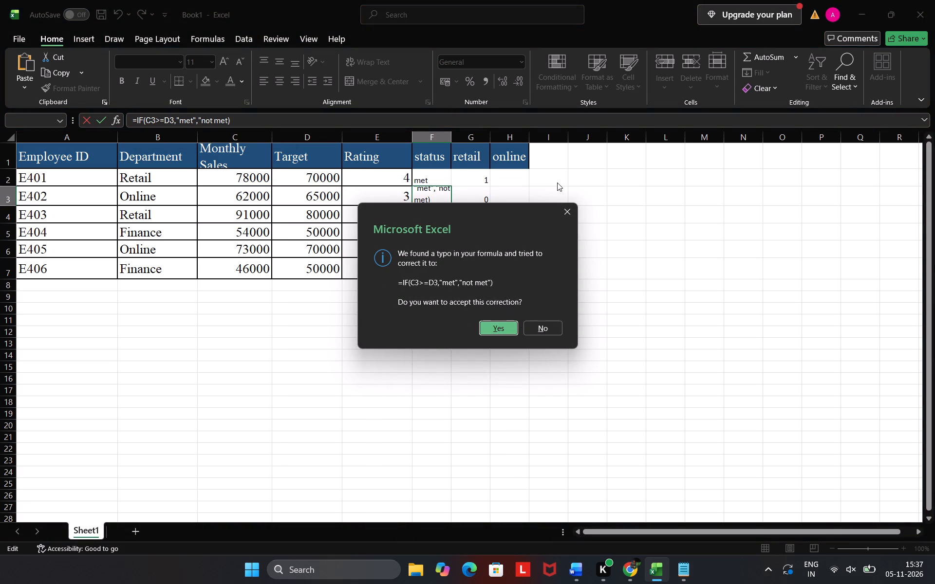
click(498, 330)
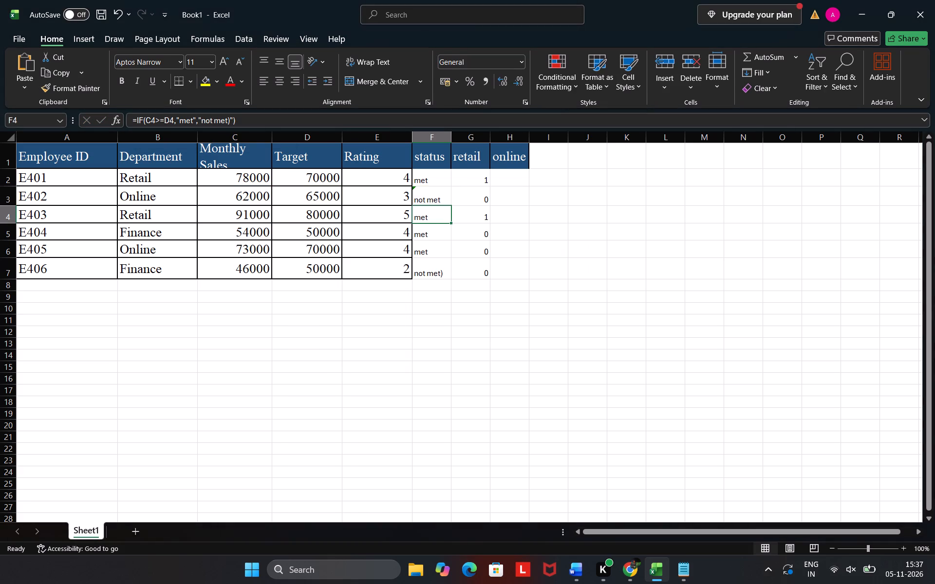
Remove the stray closing parenthesis from F7's status text, making the formula =IF(C7>=D7,"met","not met").
click(447, 274)
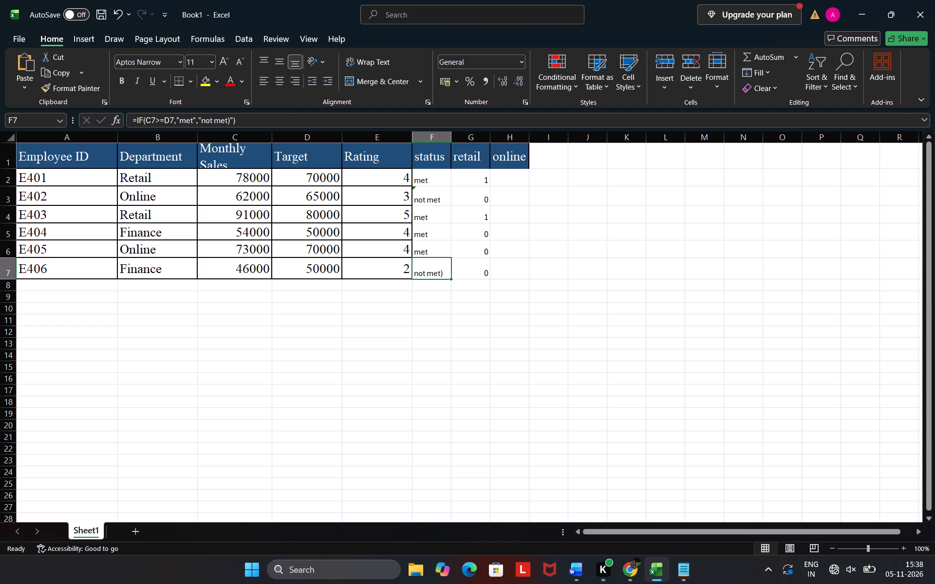
click(243, 116)
key(BackSpace)
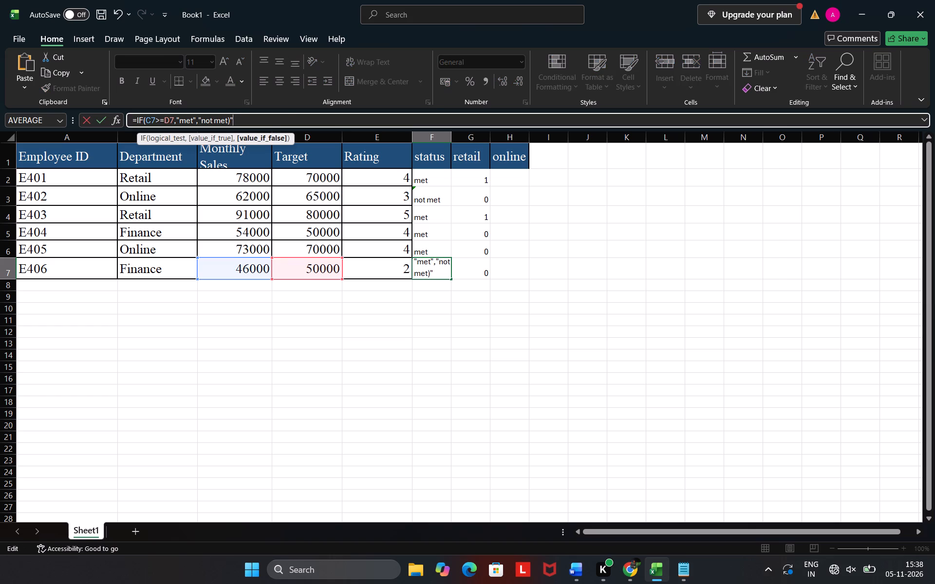
key(BackSpace)
key(Return)
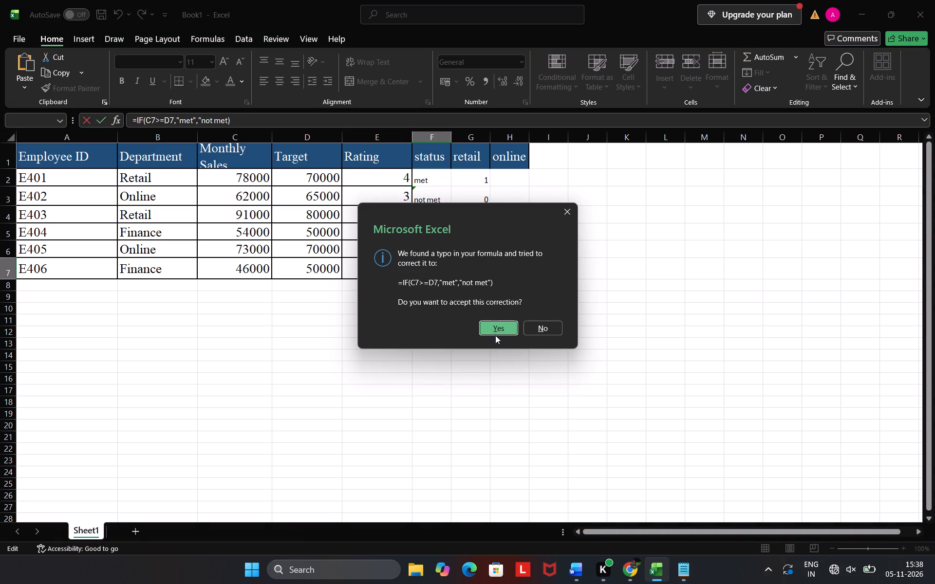
click(491, 325)
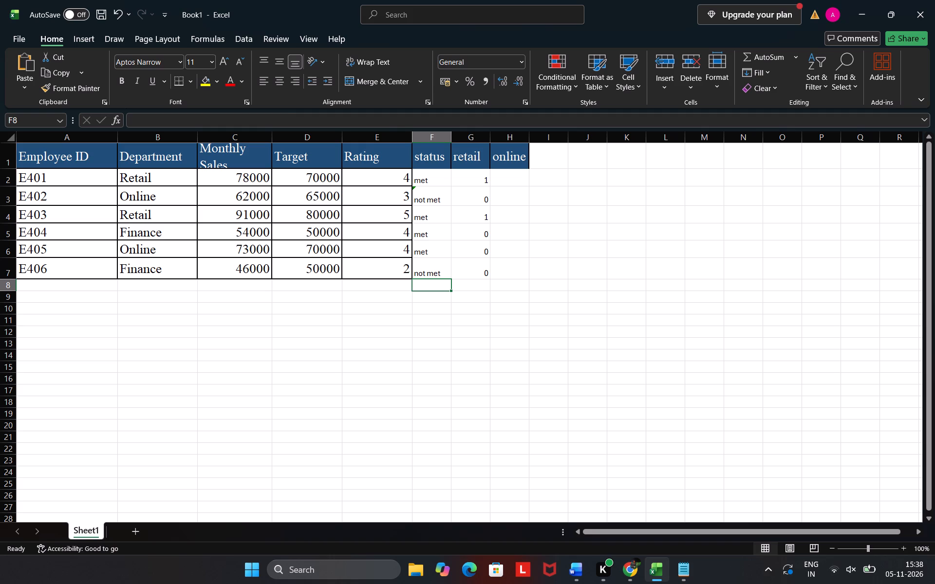
Enter the formula =IF($b2=h$1,1,0) in H2, under the online header.
click(508, 175)
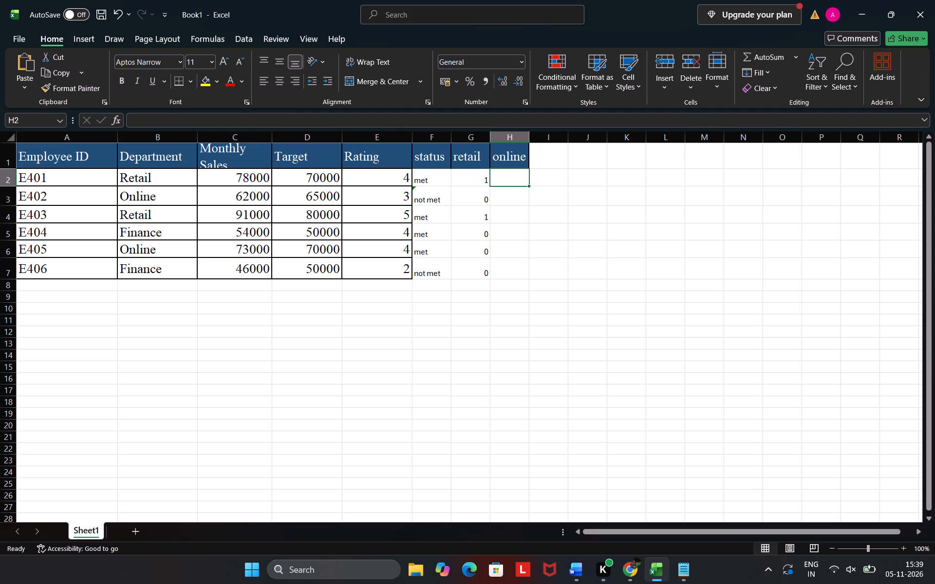
text(=if)
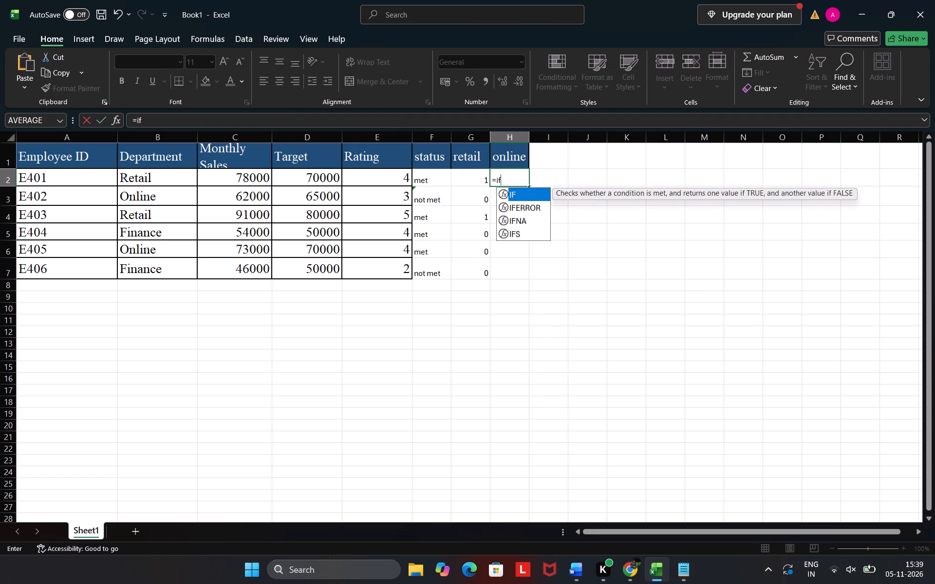
double_click(521, 196)
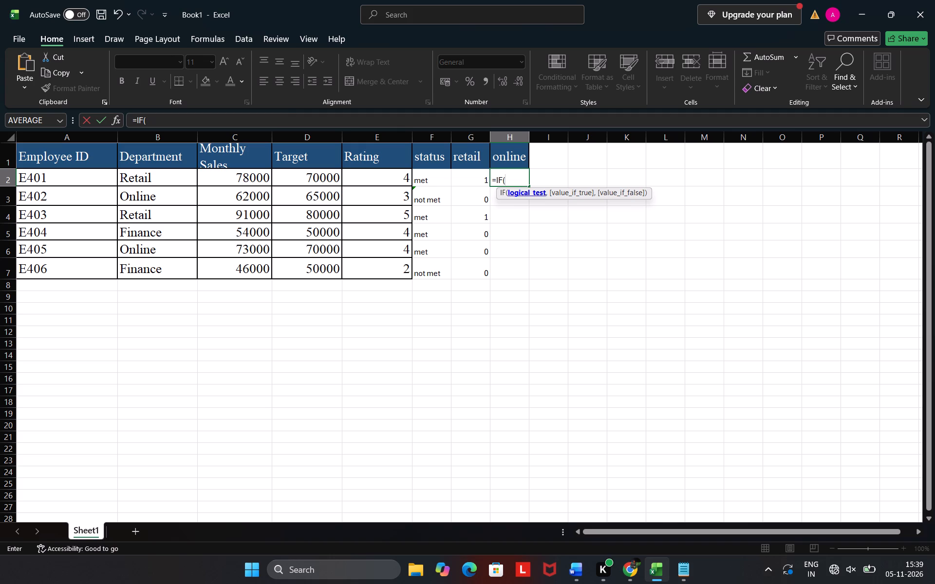
key(shift+dollar)
key(b)
key(2)
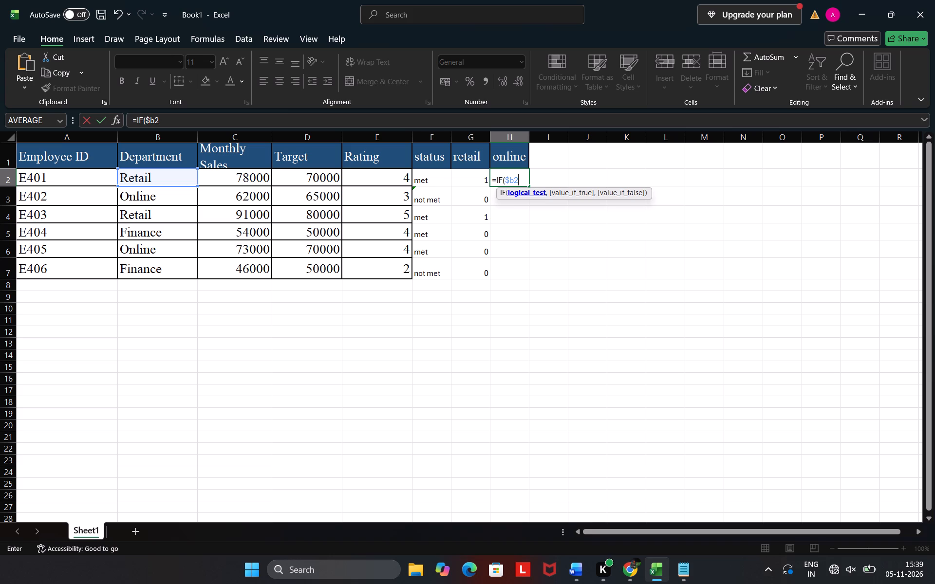
key(equal)
key(h)
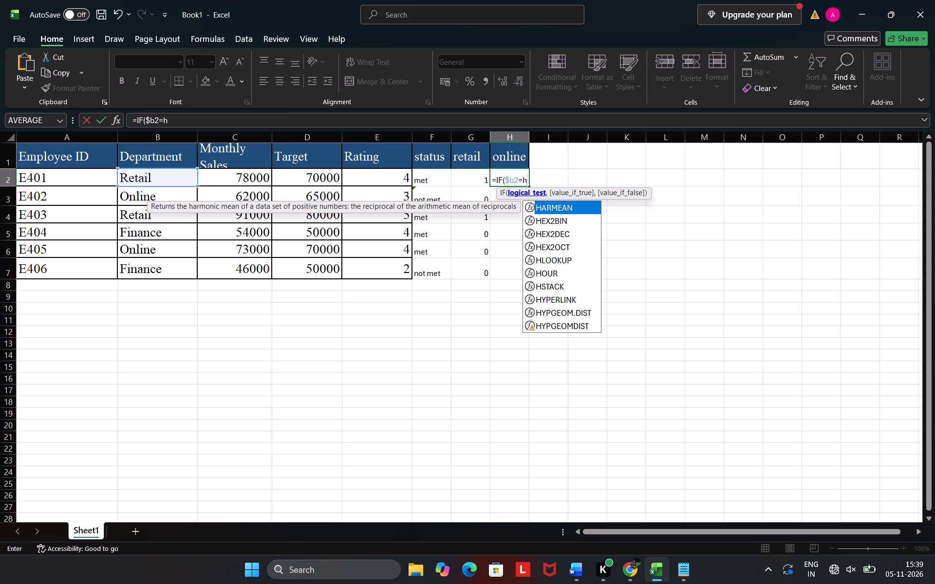
key(shift+dollar)
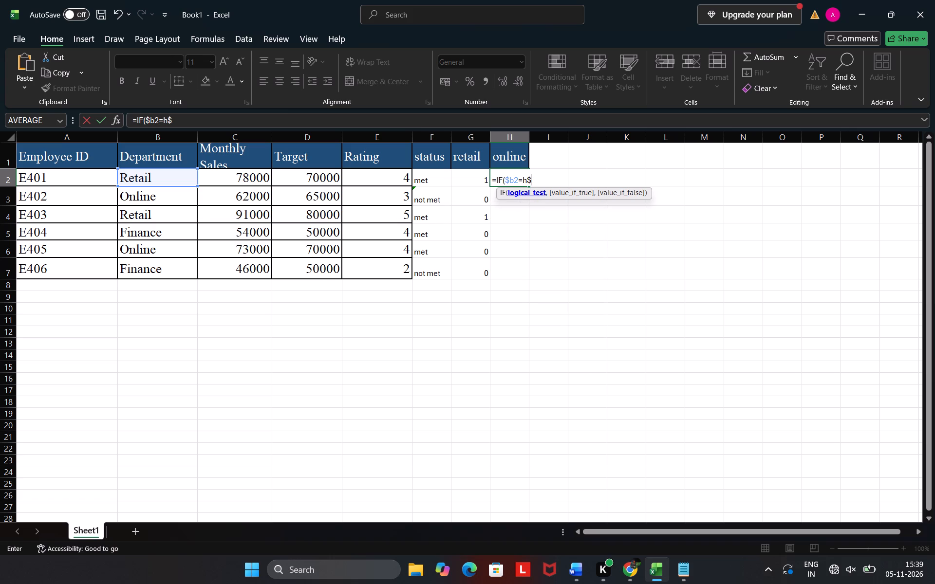
key(1)
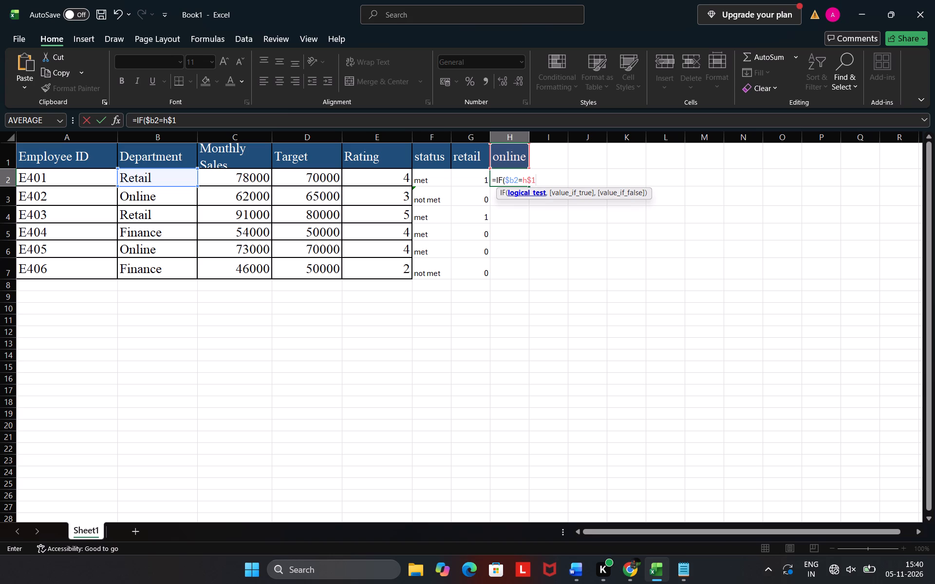
key(comma)
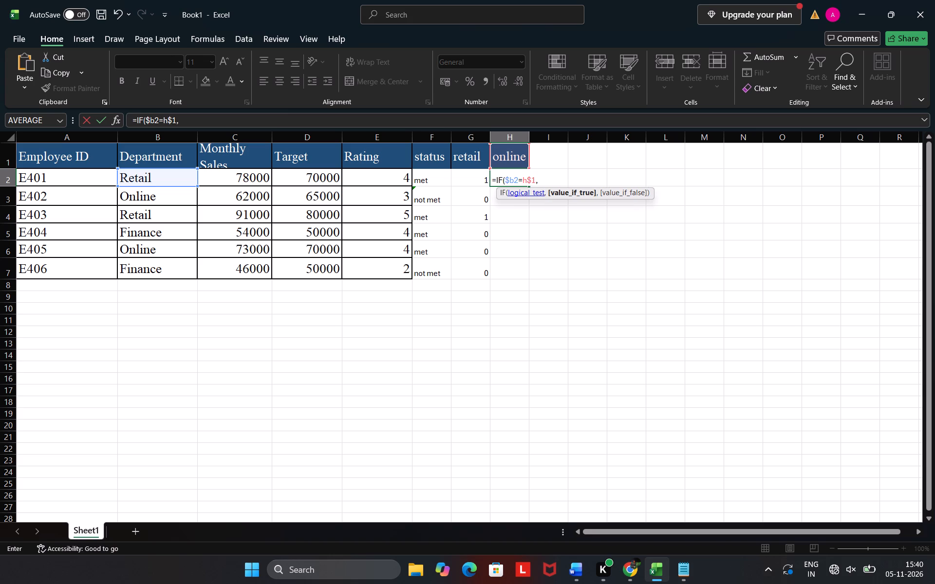
text(1,0)
key(shift+parenright)
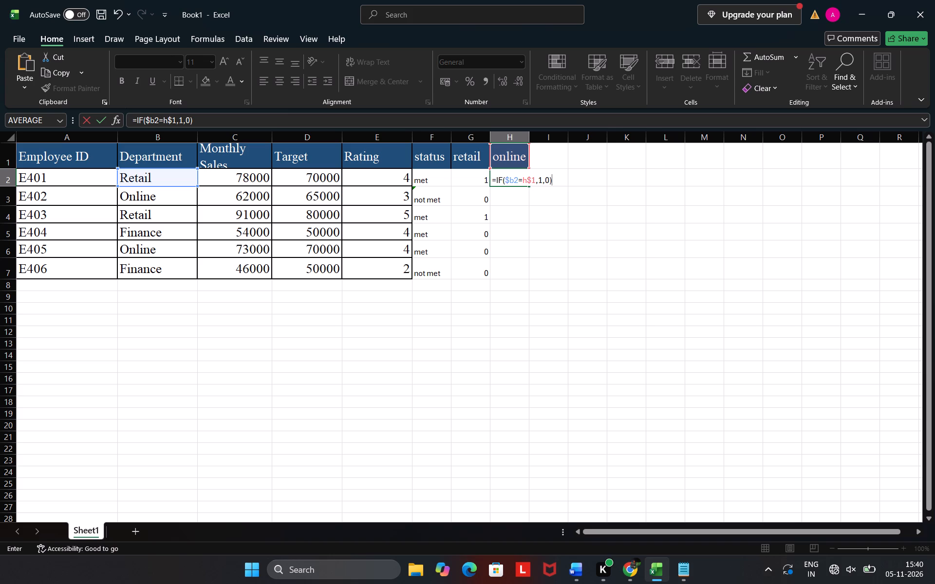
key(Return)
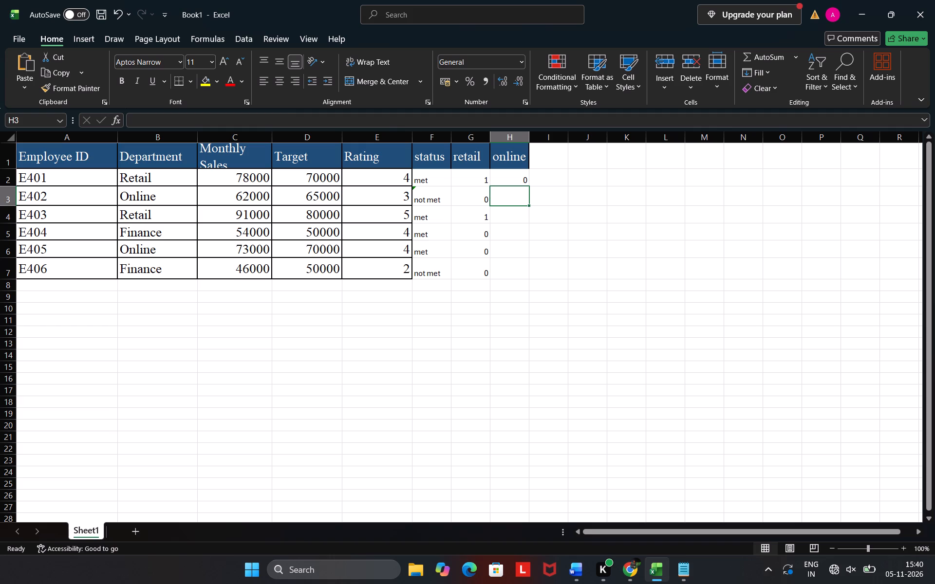
Fill the online formula from H2 down to H7 for all employees.
click(525, 180)
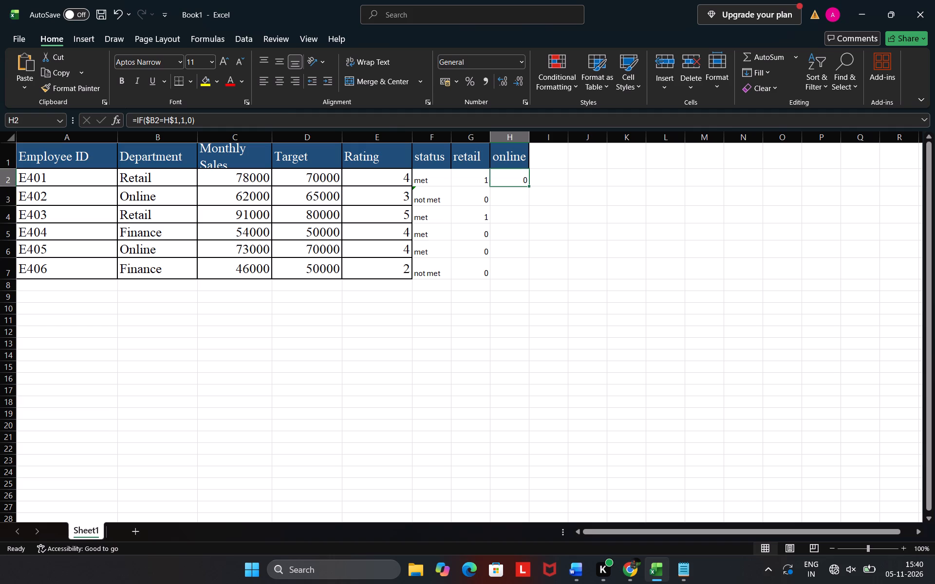
drag(528, 184, 518, 270)
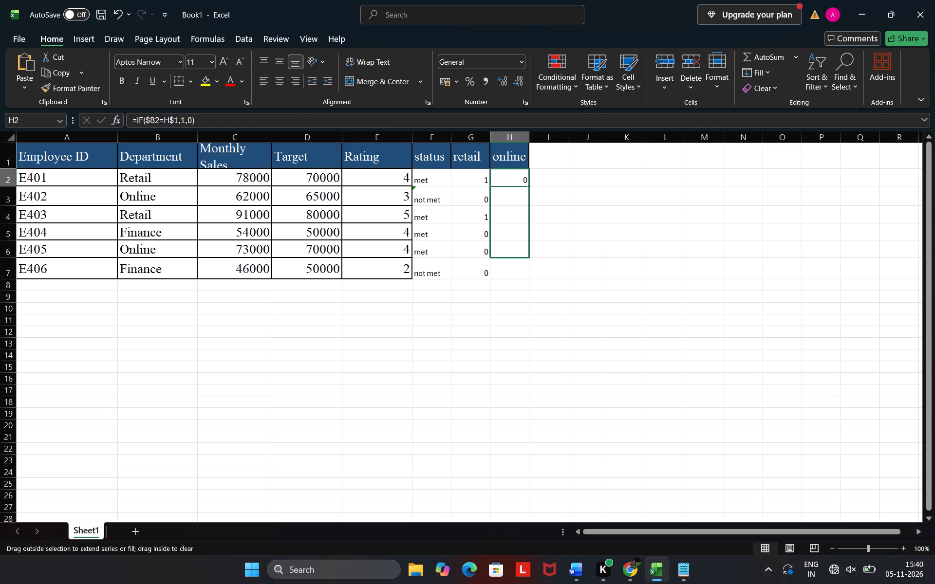
drag(518, 270, 519, 279)
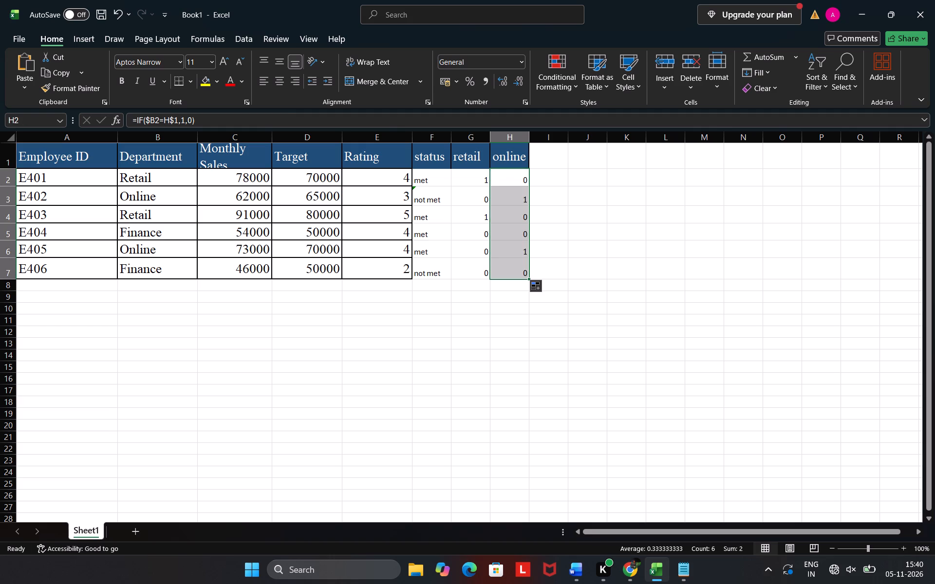
click(538, 151)
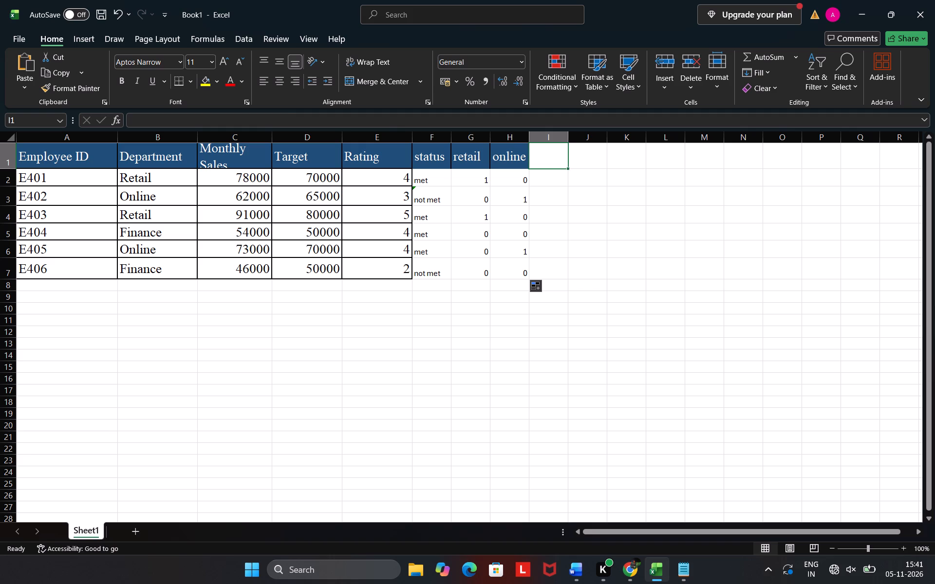
Create a new blank workbook.
click(20, 38)
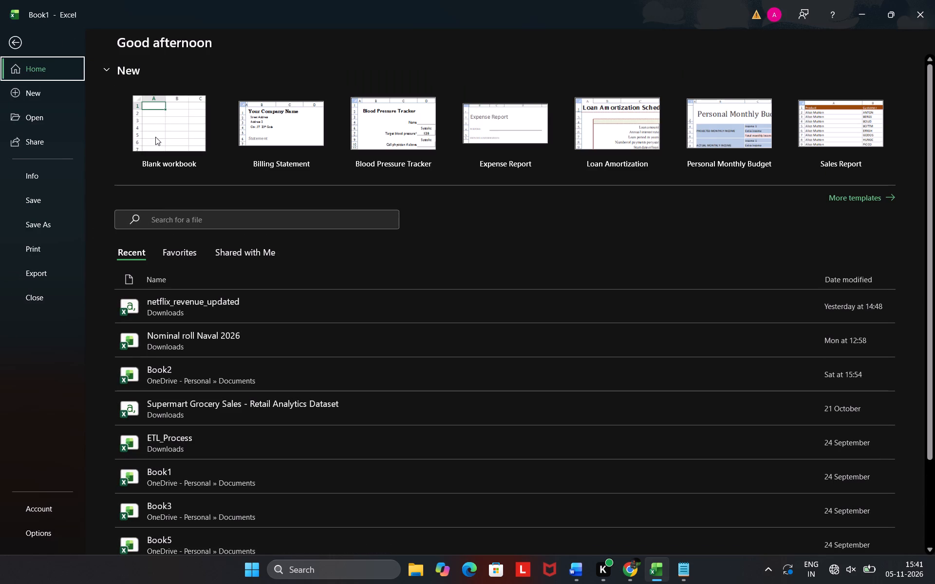
click(155, 137)
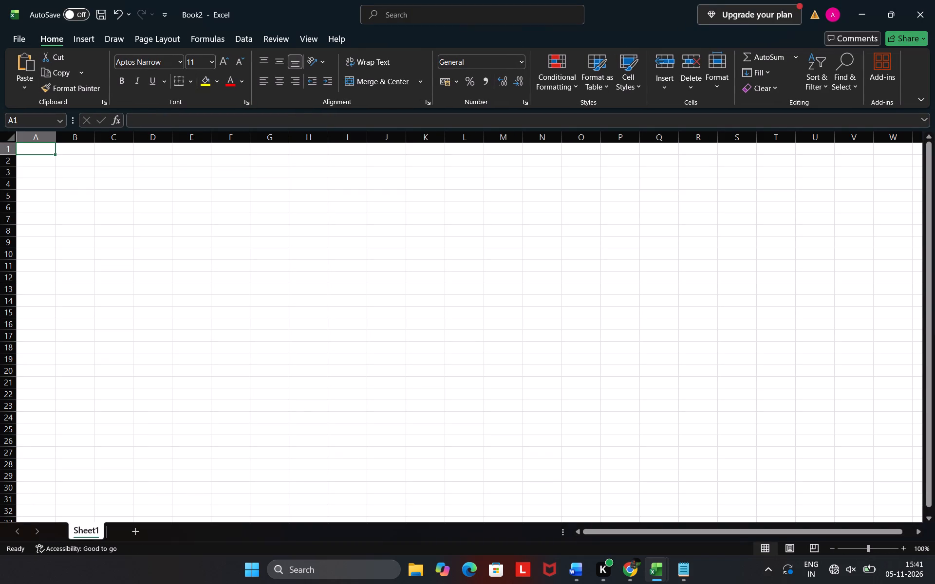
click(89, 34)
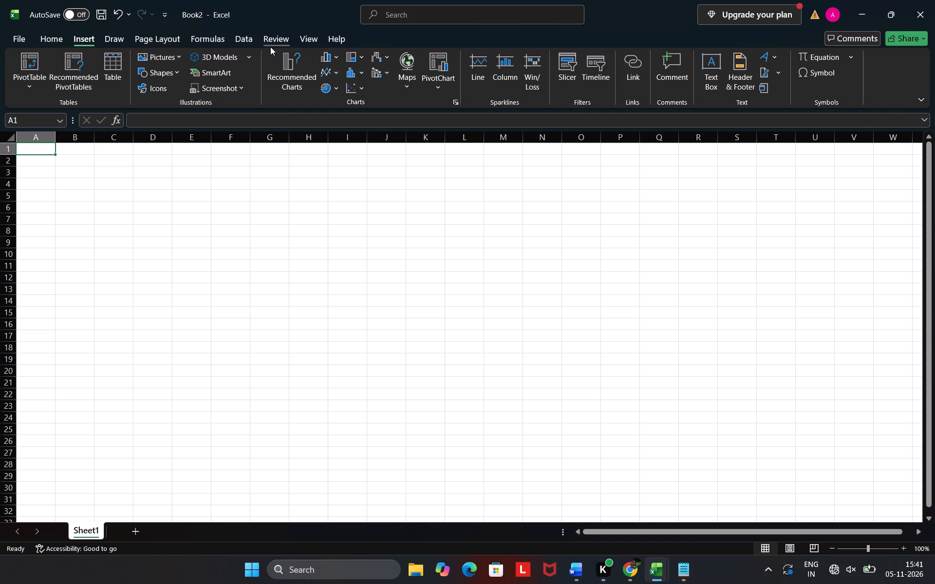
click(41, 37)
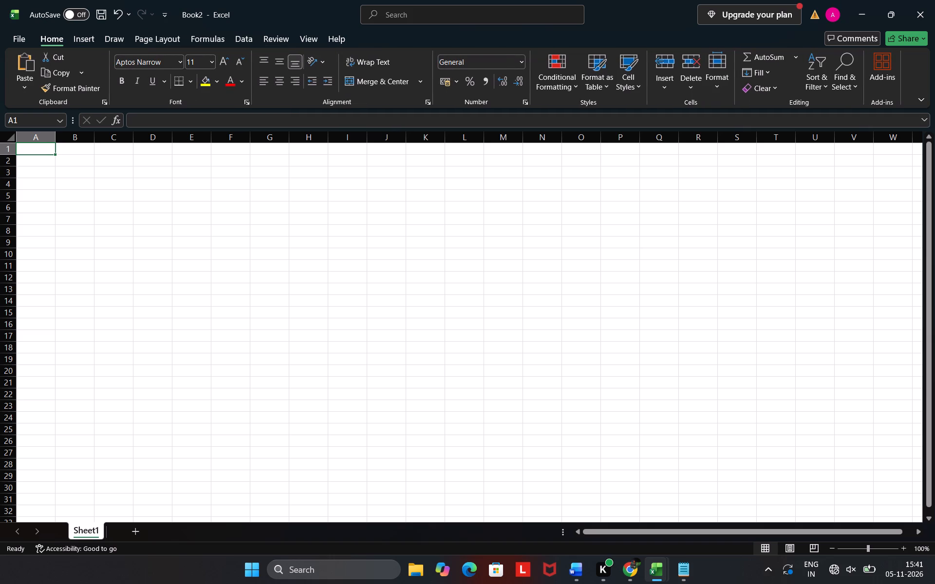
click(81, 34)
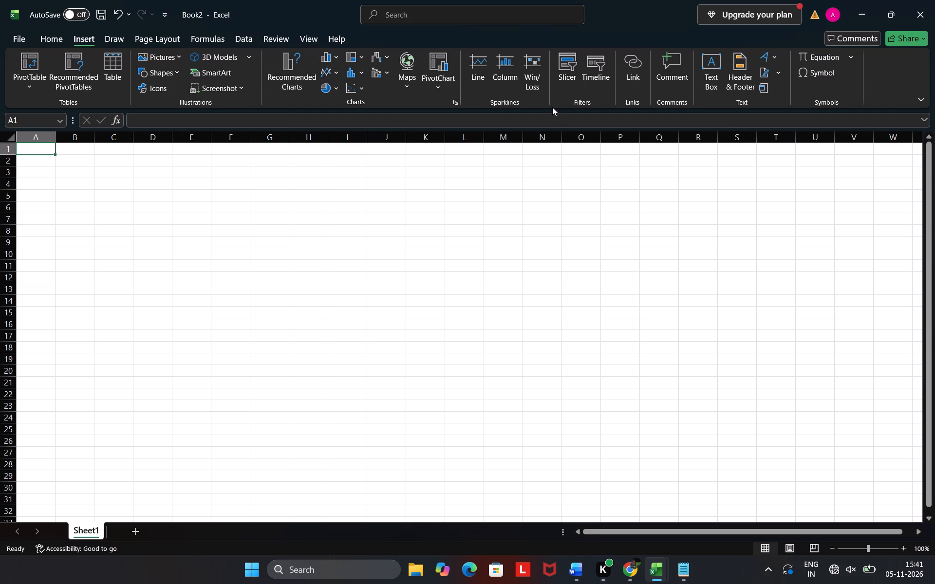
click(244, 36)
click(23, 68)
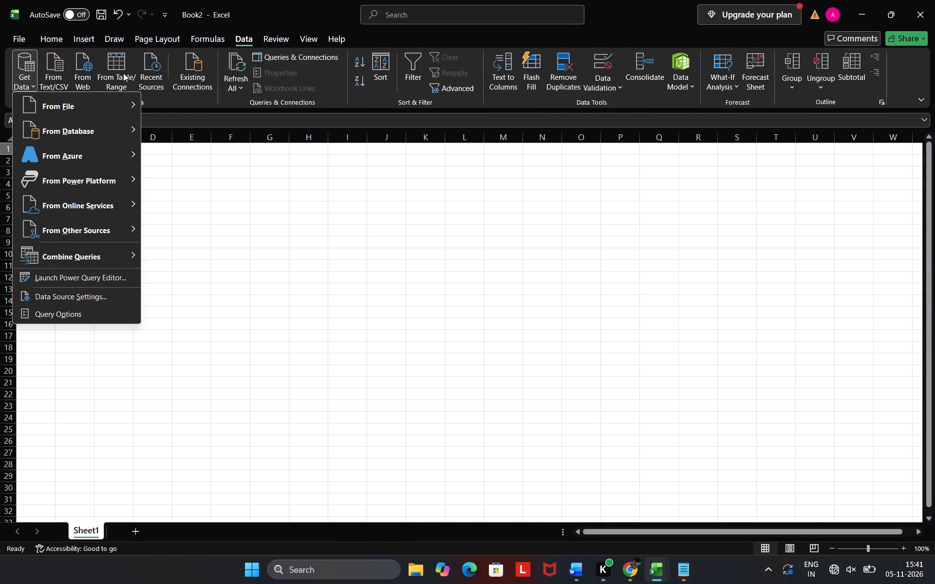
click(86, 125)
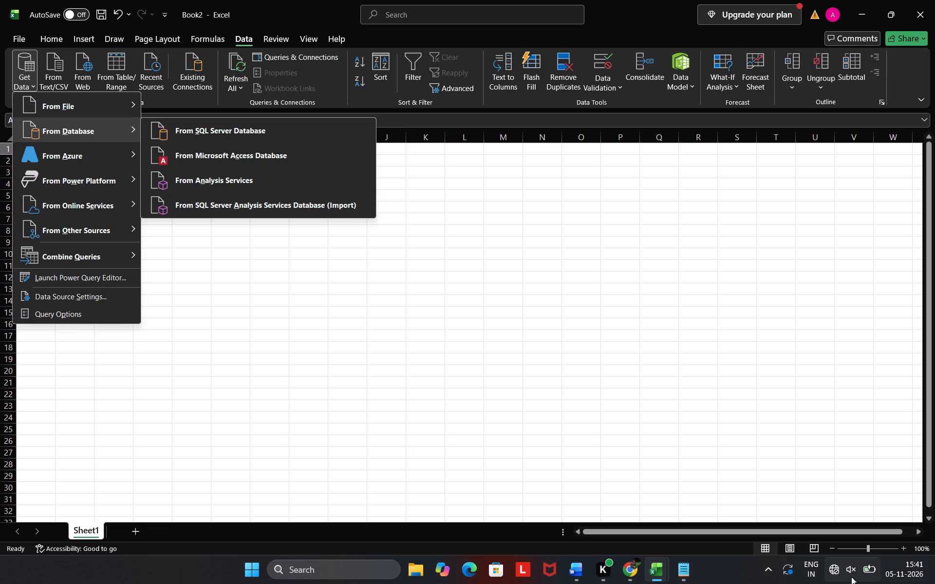
Switch the computer's Wi-Fi connection to the LPU Wireless network and return to the blank workbook.
click(834, 574)
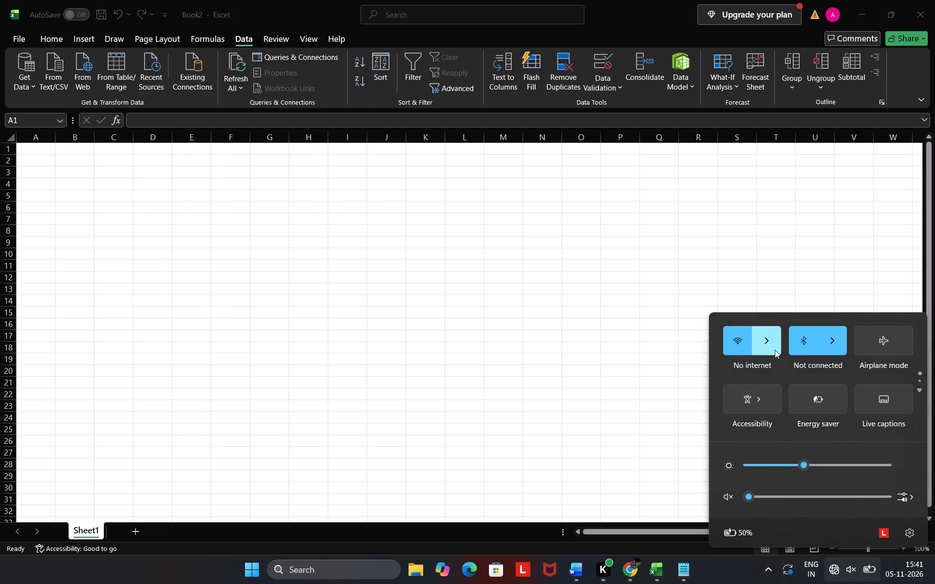
click(775, 350)
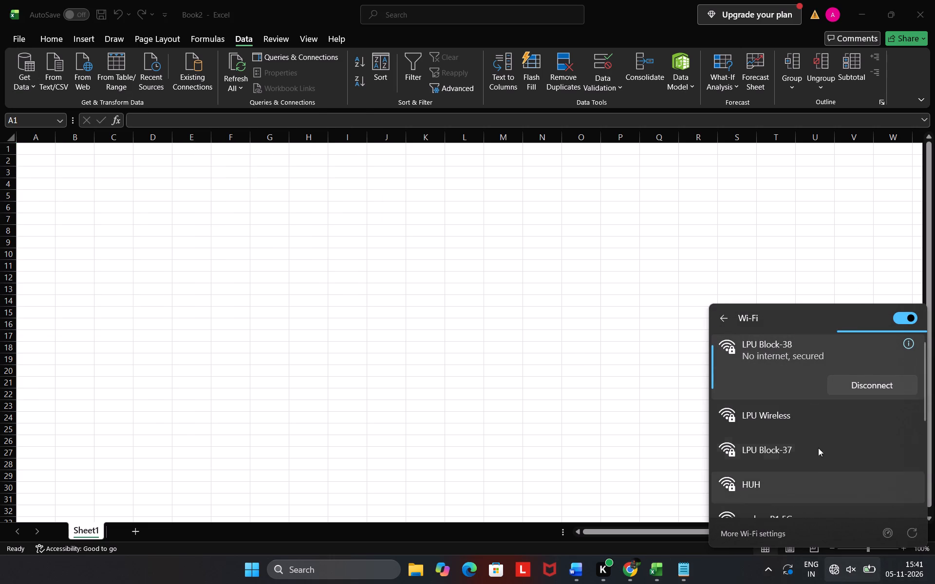
click(797, 431)
click(849, 437)
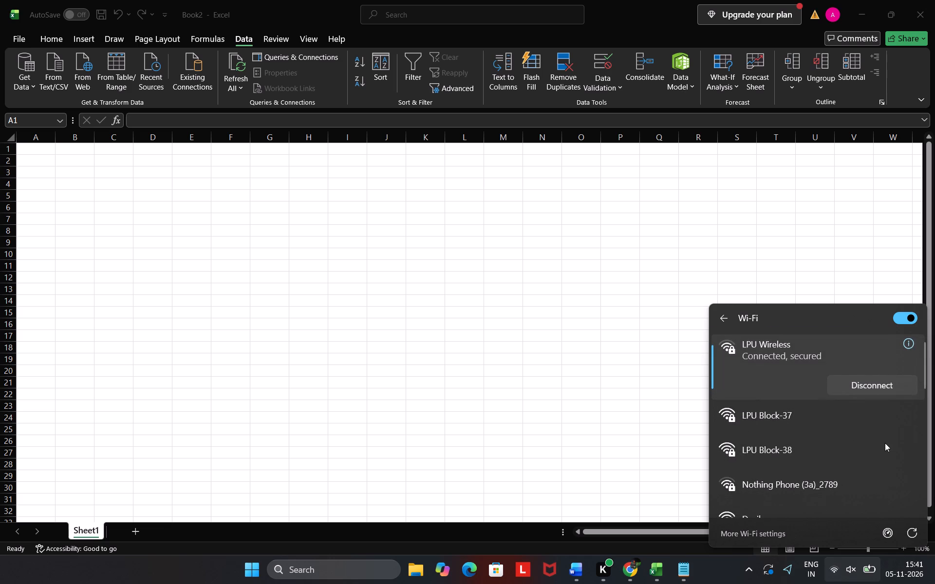
click(631, 331)
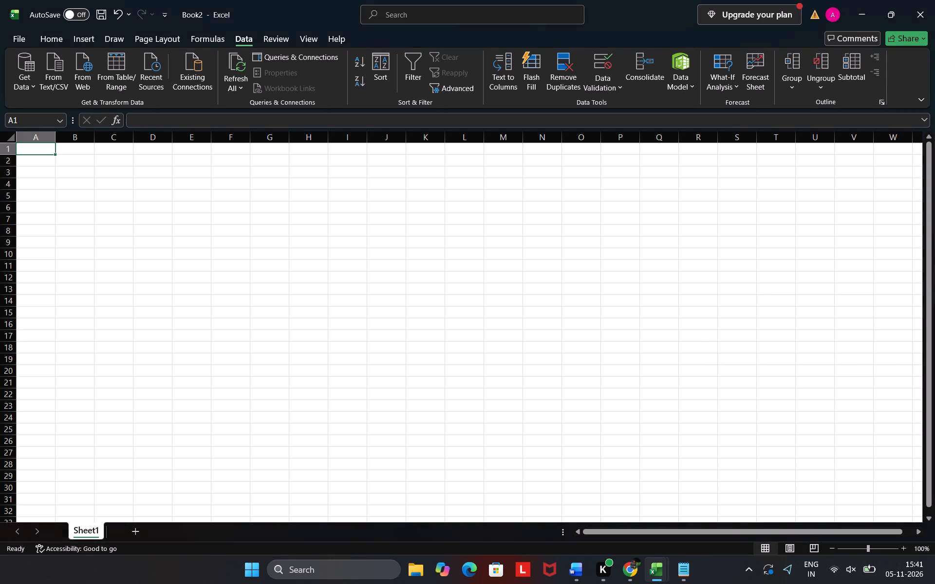
Start a data import into the blank workbook from a SQL Server database.
click(18, 55)
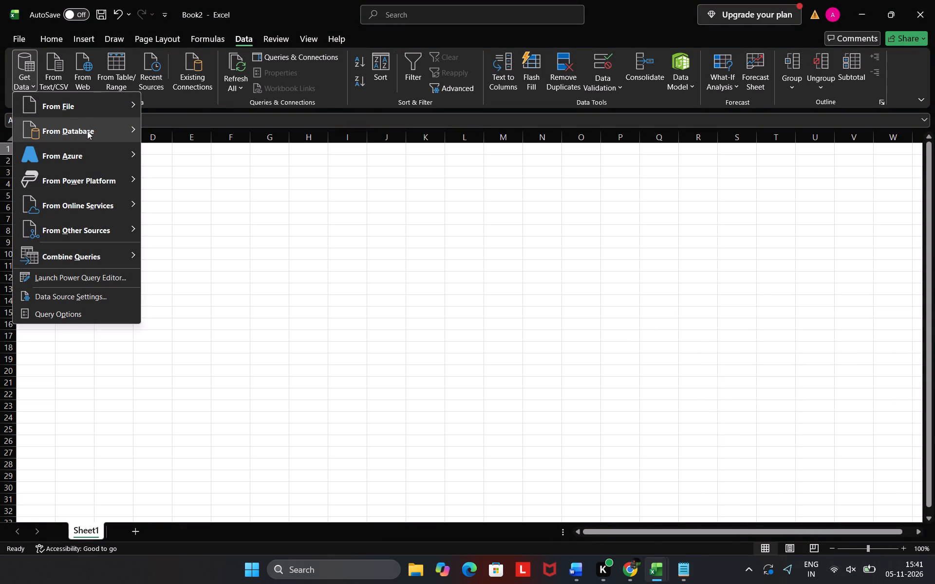
click(87, 131)
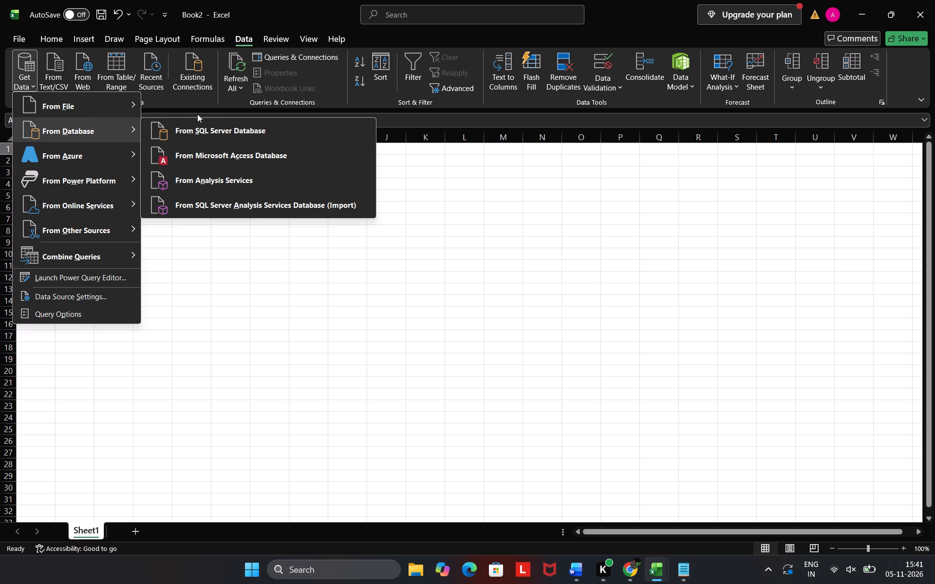
click(201, 130)
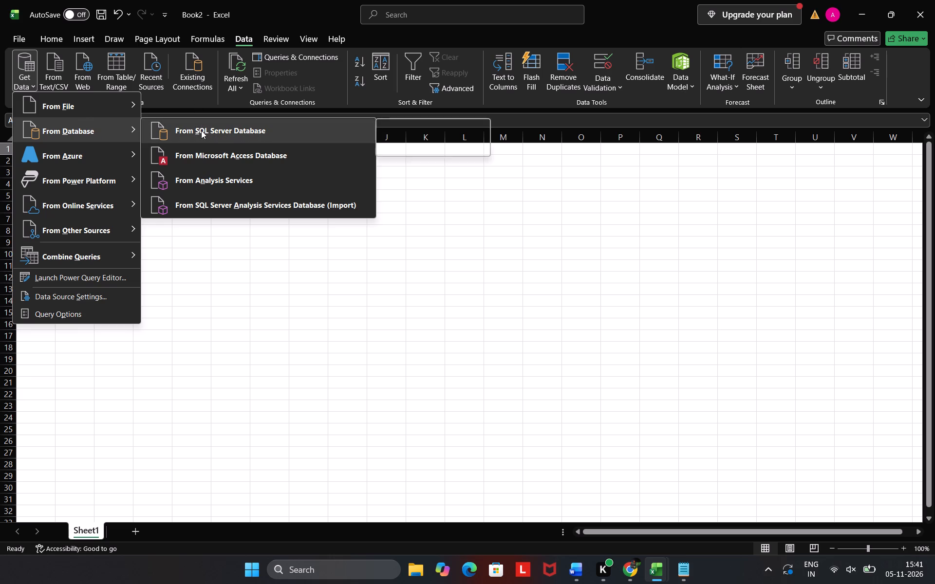
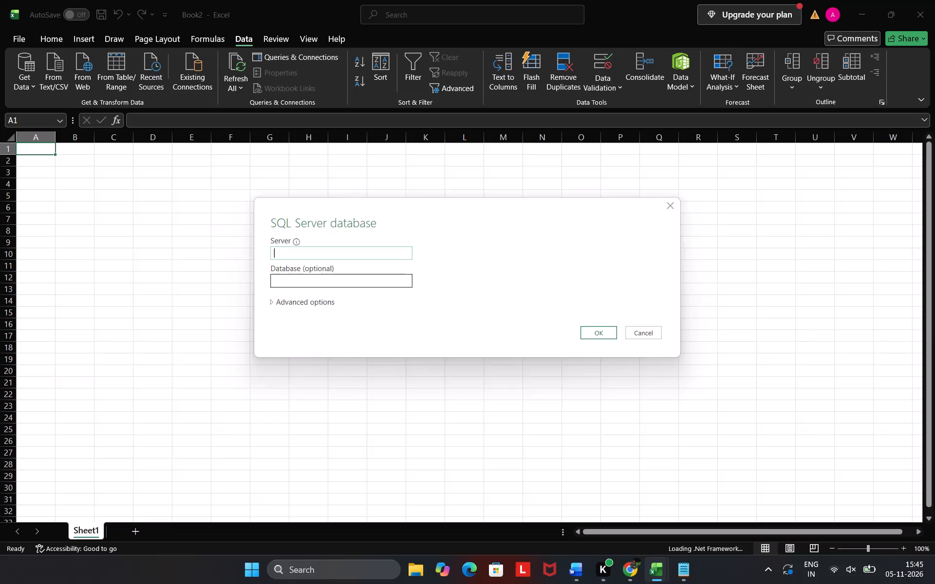
Specify localhost as the server for the SQL Server database import and proceed to its credentials.
click(314, 253)
text(lo)
text(cal)
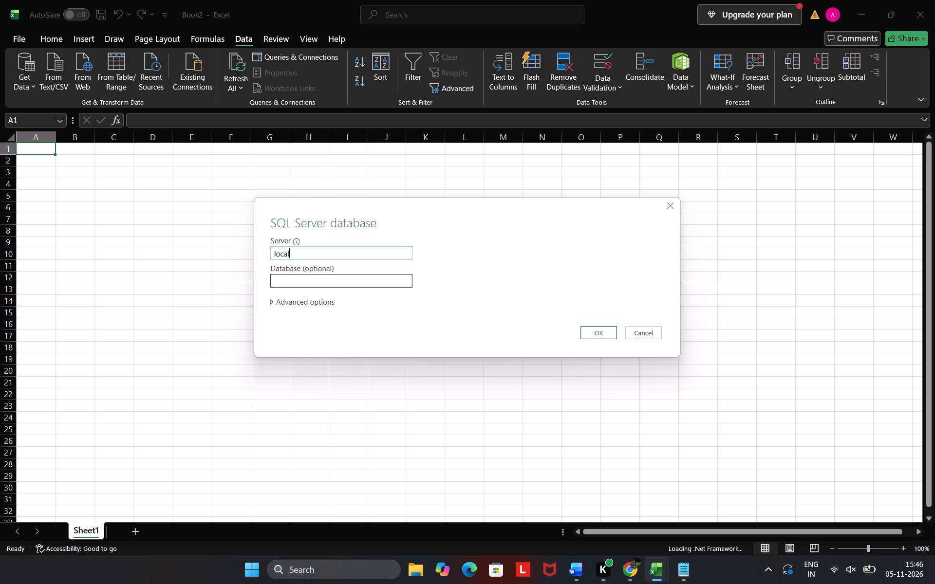
text(host)
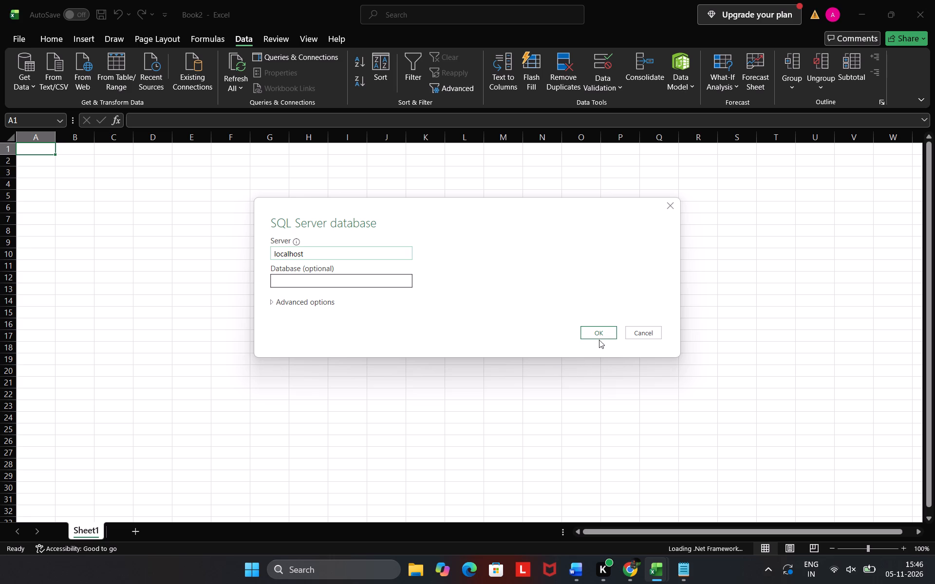
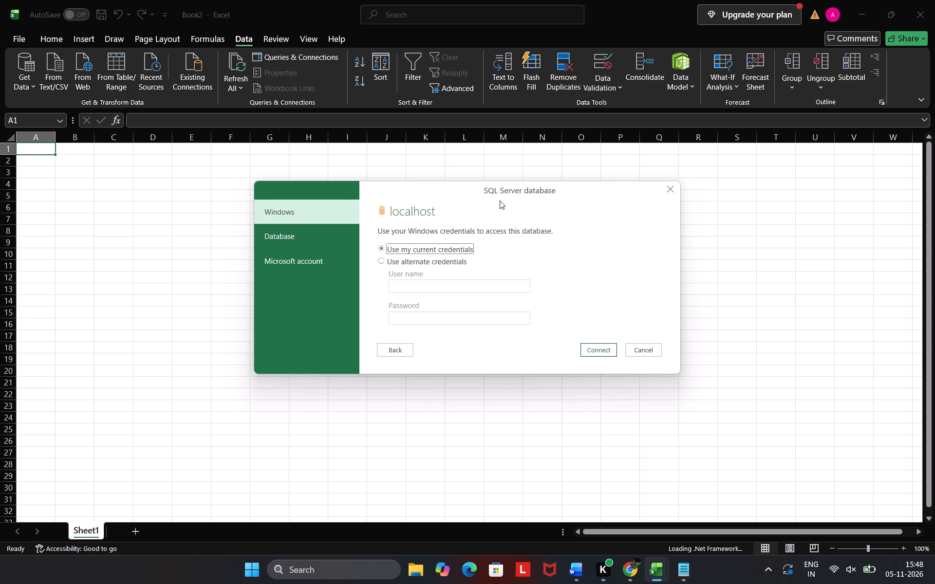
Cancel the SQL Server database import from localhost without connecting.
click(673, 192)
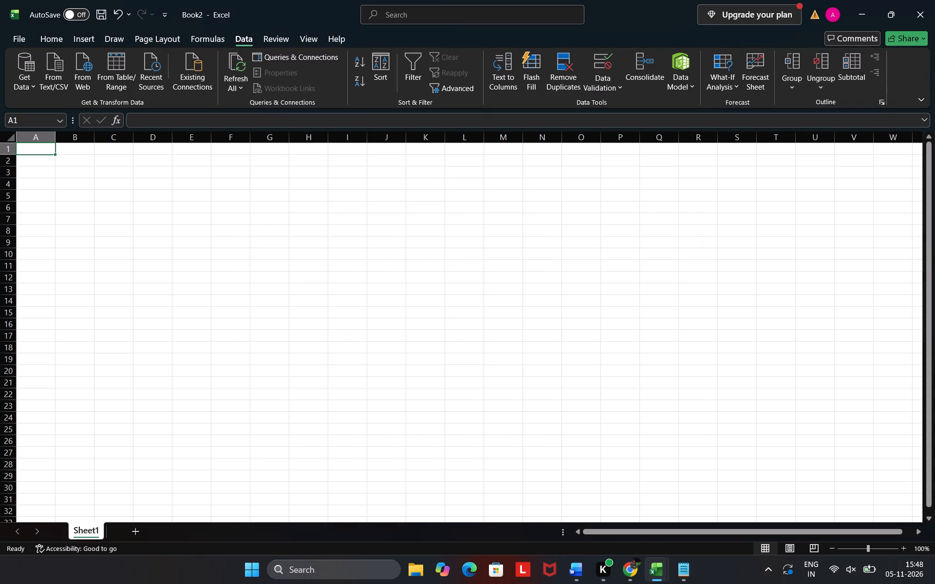